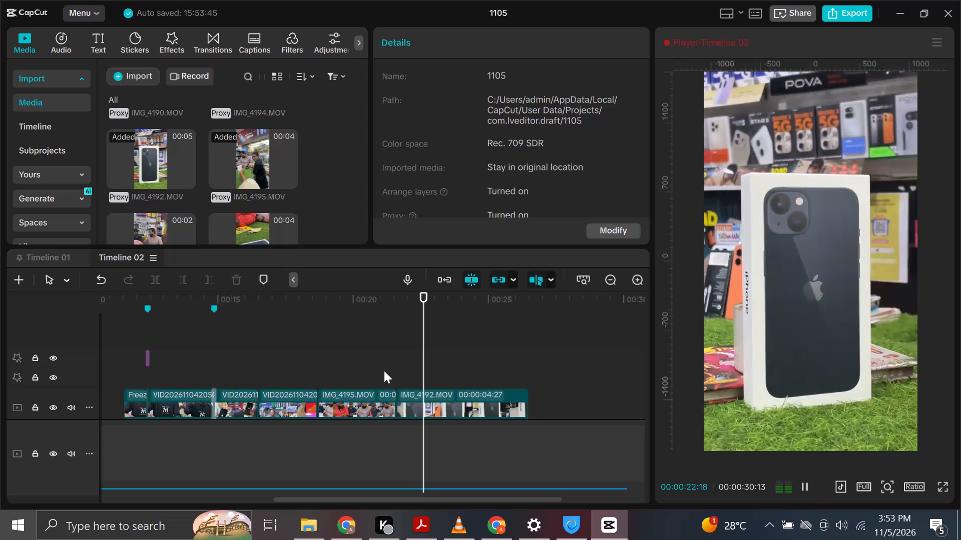
Play Timeline 02 from its start to review the current edit.
{"action": "scroll", "coordinate": [420, 389], "scroll_direction": "down", "scroll_amount": 2}
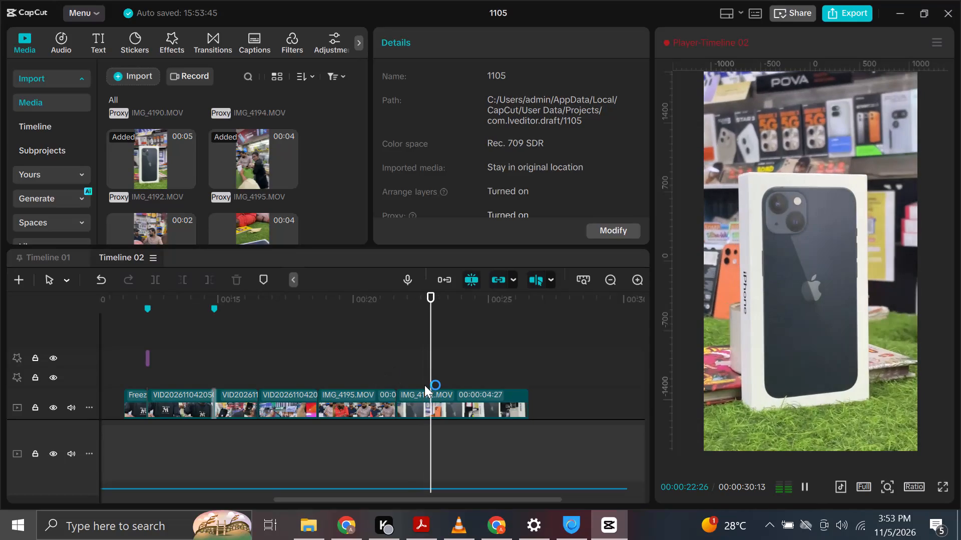
{"action": "scroll", "coordinate": [424, 385], "scroll_direction": "down", "scroll_amount": 4}
{"action": "key", "text": "space"}
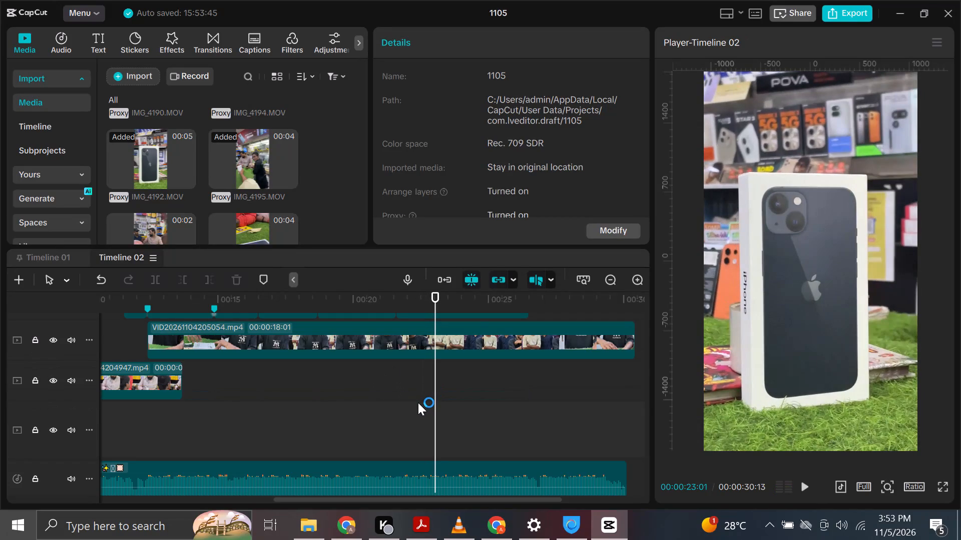
{"action": "scroll", "coordinate": [418, 402], "scroll_direction": "down", "scroll_amount": 7, "text": "ctrl"}
{"action": "left_click_drag", "start_coordinate": [201, 302], "coordinate": [200, 305]}
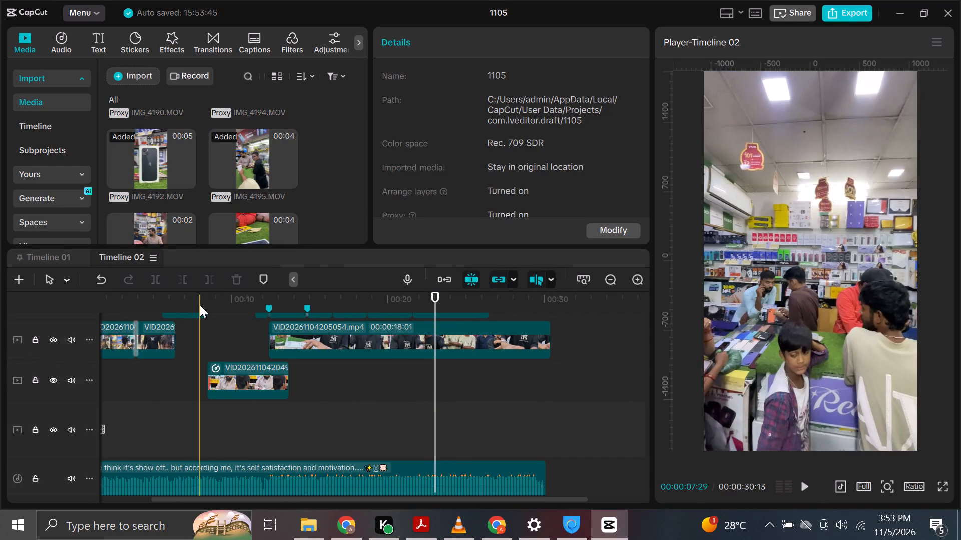
{"action": "left_click_drag", "start_coordinate": [200, 305], "coordinate": [0, 335]}
{"action": "key", "text": "space"}
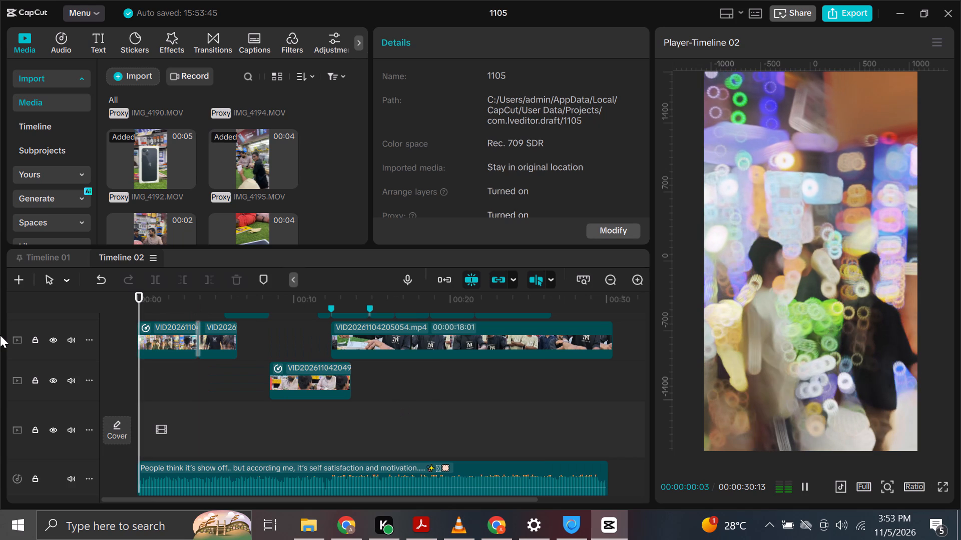
{"action": "key", "text": "space"}
{"action": "scroll", "coordinate": [147, 359], "scroll_direction": "up", "scroll_amount": 1}
{"action": "scroll", "coordinate": [147, 359], "scroll_direction": "down", "scroll_amount": 1}
{"action": "scroll", "coordinate": [147, 359], "scroll_direction": "up", "scroll_amount": 5}
{"action": "key", "text": "space"}
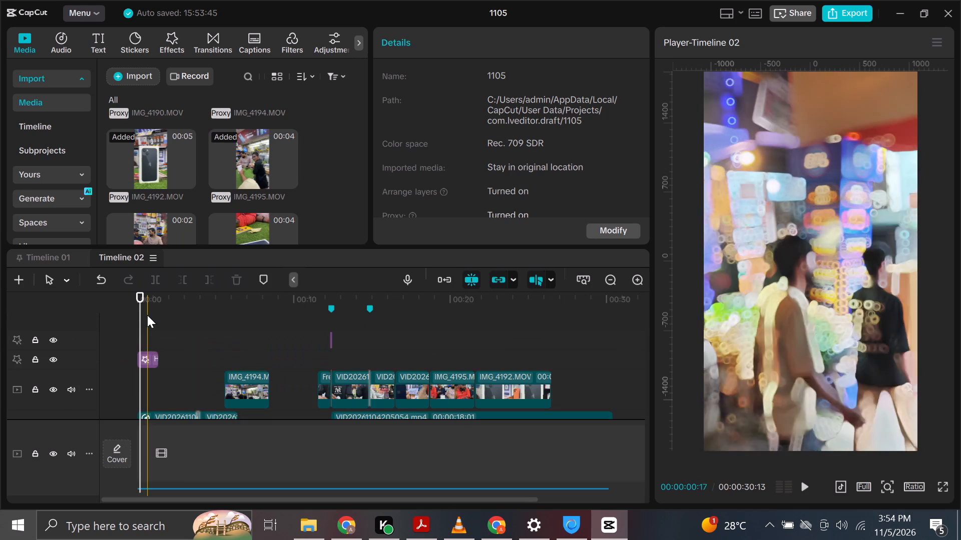
{"action": "left_click_drag", "start_coordinate": [151, 305], "coordinate": [94, 313]}
{"action": "key", "text": "space"}
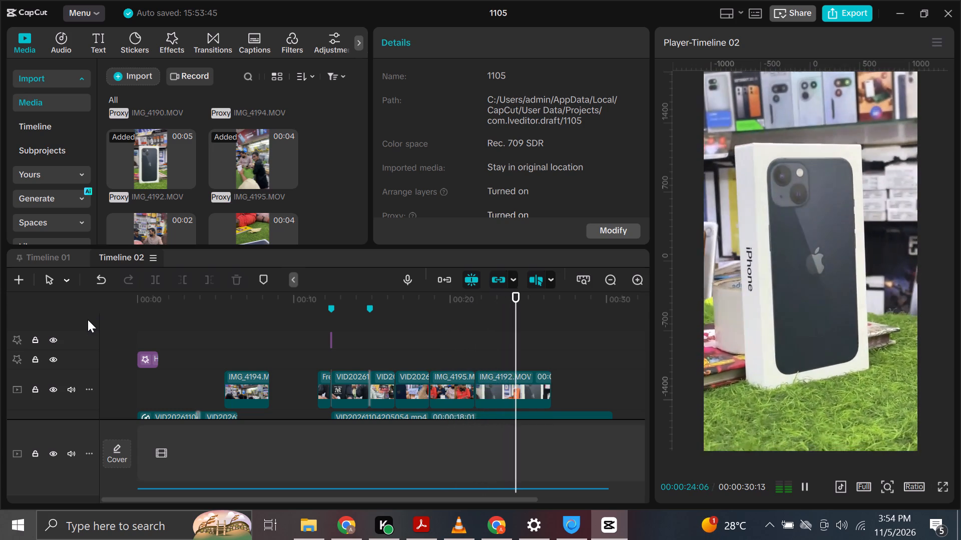
{"action": "key", "text": "space"}
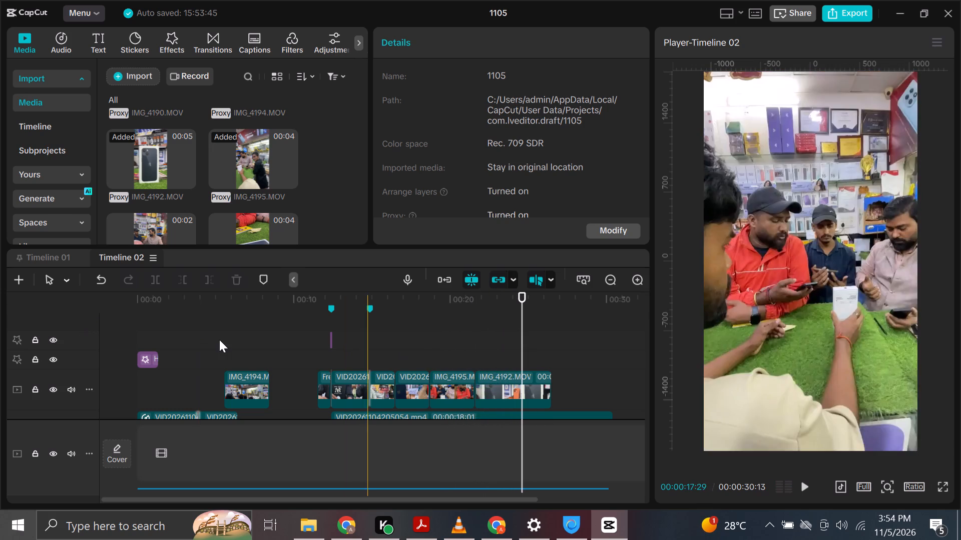
Switch to Timeline 01 and play its video from the start to study the reference edit.
{"action": "left_click", "coordinate": [42, 262]}
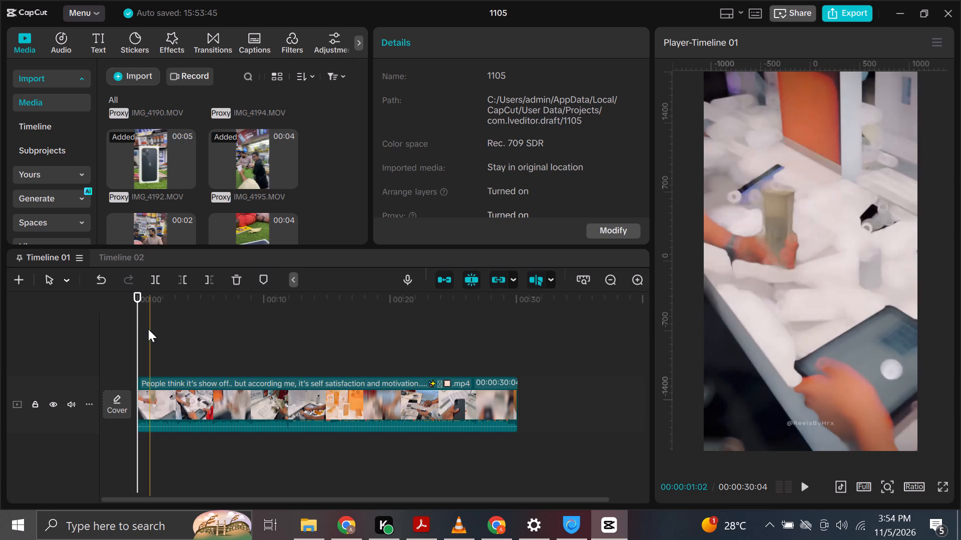
{"action": "left_click", "coordinate": [129, 291]}
{"action": "key", "text": "space"}
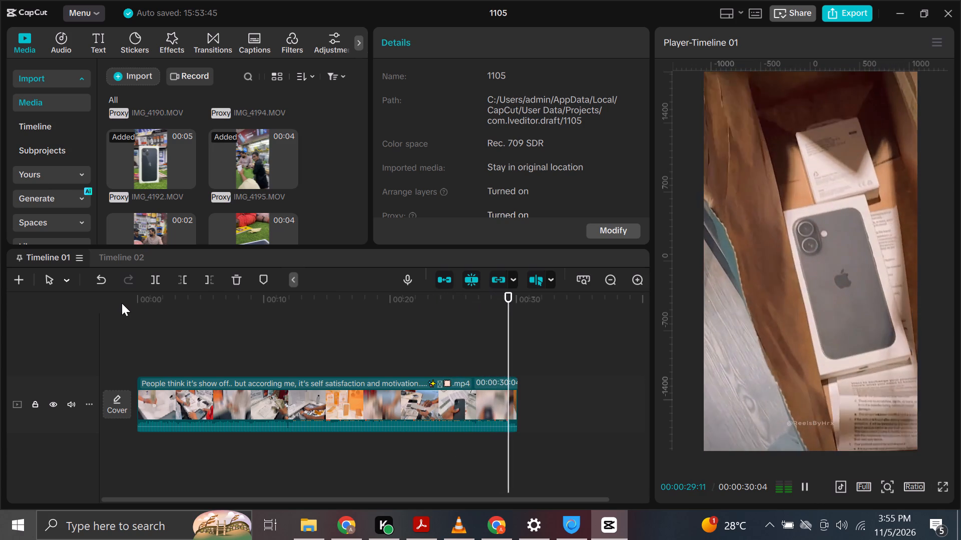
{"action": "left_click_drag", "start_coordinate": [196, 304], "coordinate": [26, 324]}
{"action": "key", "text": "space"}
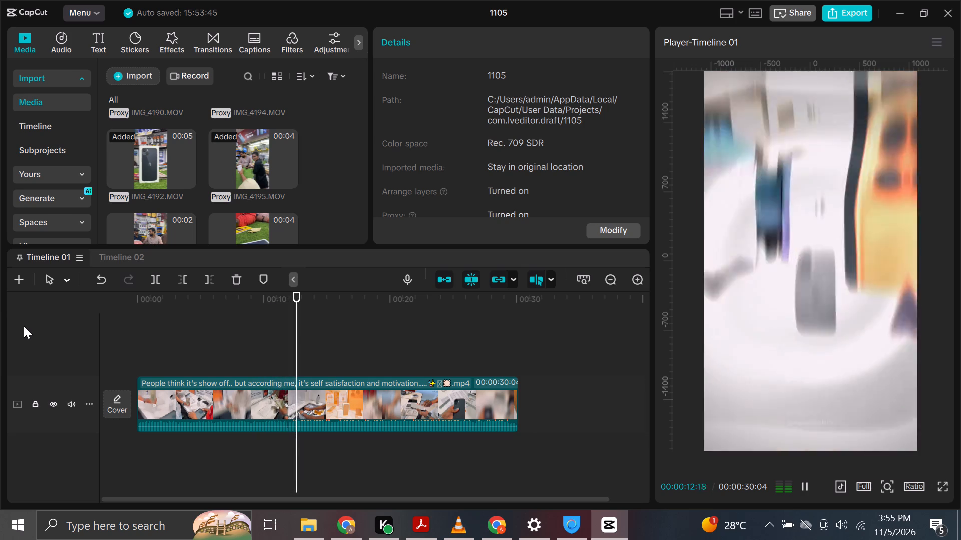
{"action": "key", "text": "space"}
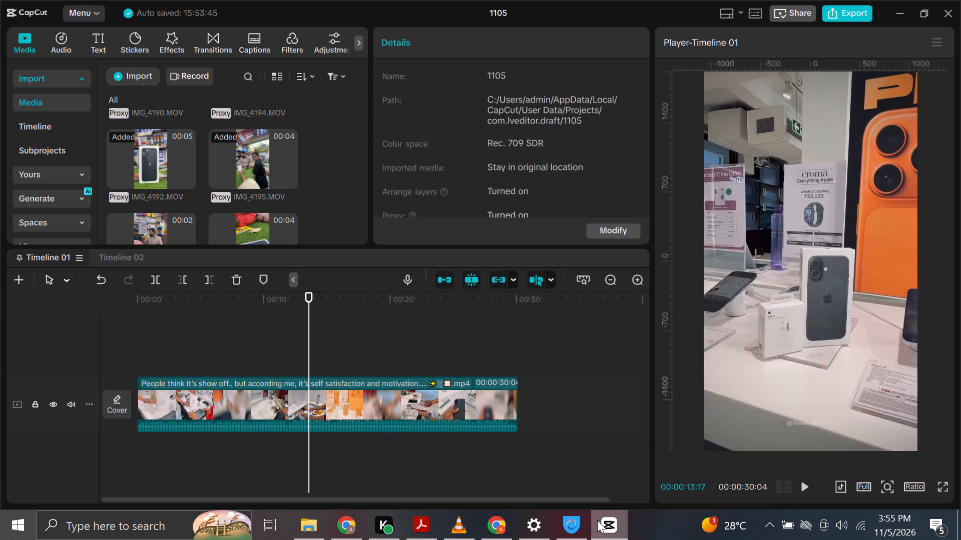
In Timeline 02, move the first keyframe of clip VID20261104204541.mp4 to about 1.5 seconds and check the playback.
{"action": "left_click", "coordinate": [91, 254]}
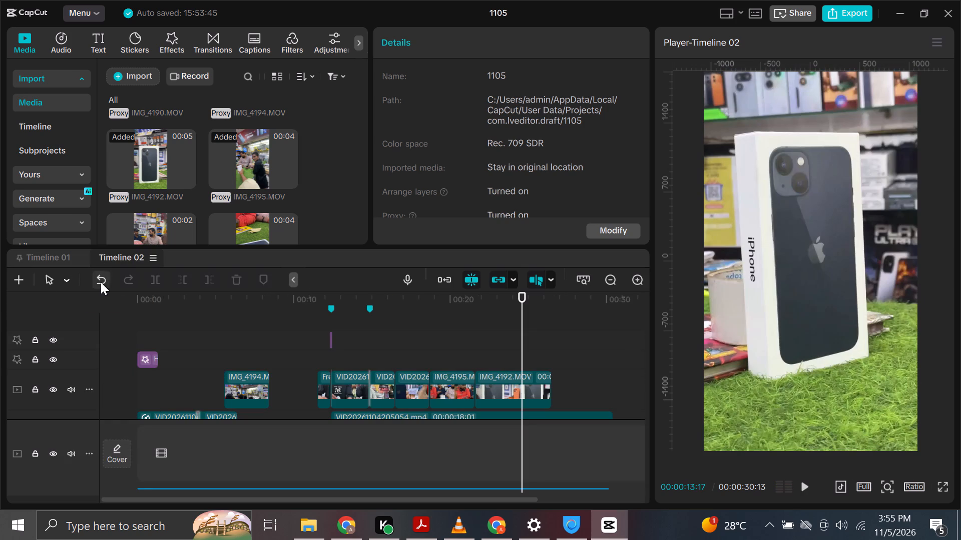
{"action": "left_click_drag", "start_coordinate": [155, 297], "coordinate": [87, 310]}
{"action": "key", "text": "space"}
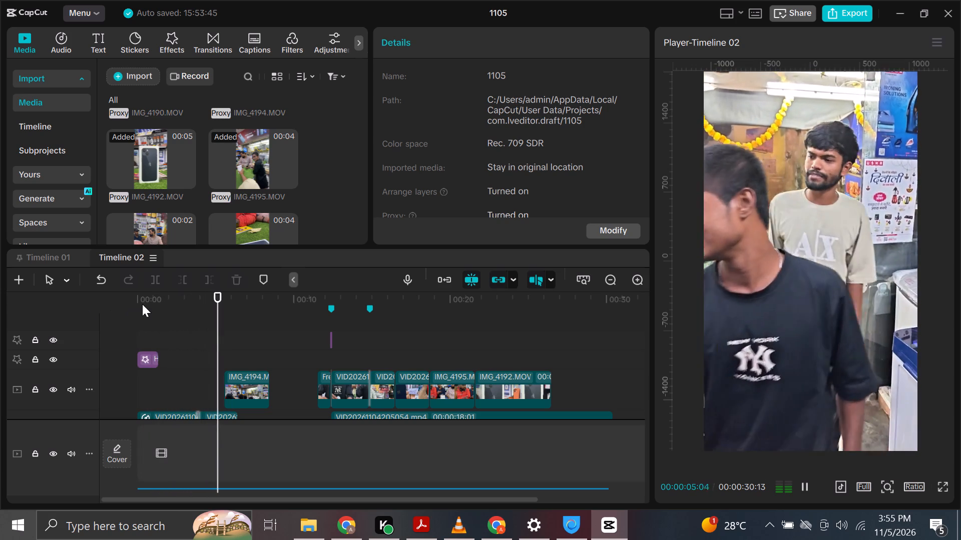
{"action": "left_click_drag", "start_coordinate": [142, 304], "coordinate": [130, 307]}
{"action": "scroll", "coordinate": [130, 331], "scroll_direction": "down", "scroll_amount": 6}
{"action": "scroll", "coordinate": [155, 393], "scroll_direction": "down", "scroll_amount": 1}
{"action": "scroll", "coordinate": [155, 393], "scroll_direction": "up", "scroll_amount": 1}
{"action": "scroll", "coordinate": [155, 393], "scroll_direction": "down", "scroll_amount": 4}
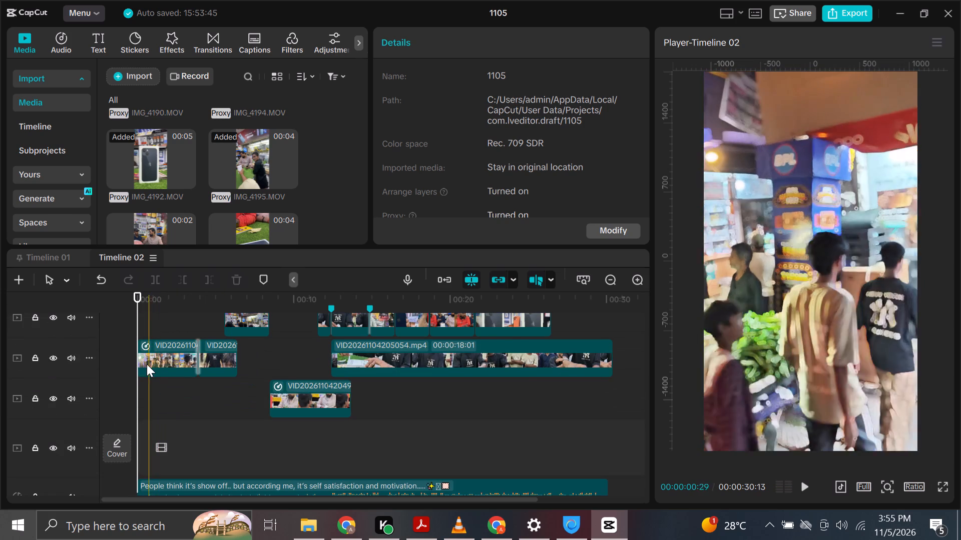
{"action": "left_click", "coordinate": [147, 364]}
{"action": "scroll", "coordinate": [146, 363], "scroll_direction": "up", "scroll_amount": 20, "text": "ctrl"}
{"action": "scroll", "coordinate": [146, 363], "scroll_direction": "up", "scroll_amount": 8, "text": "ctrl"}
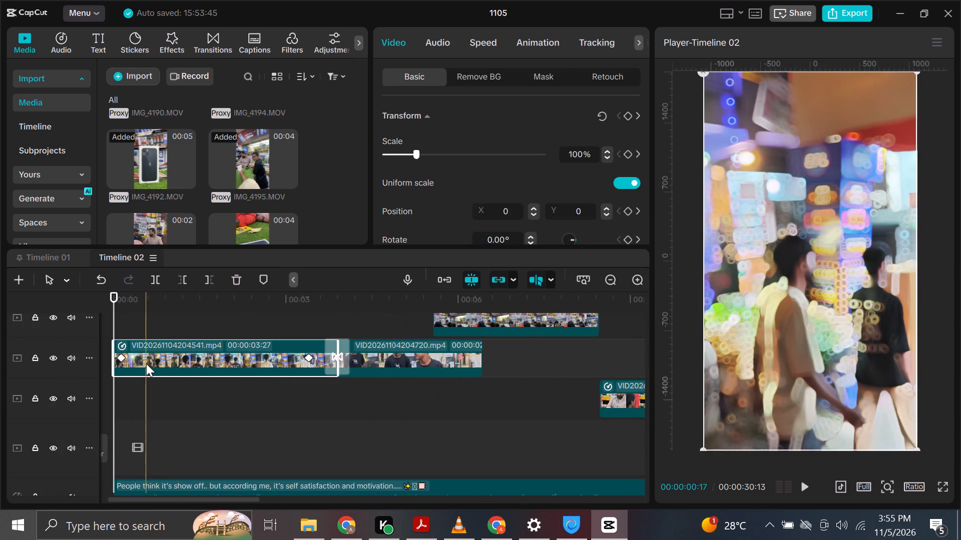
{"action": "left_click_drag", "start_coordinate": [120, 300], "coordinate": [96, 309]}
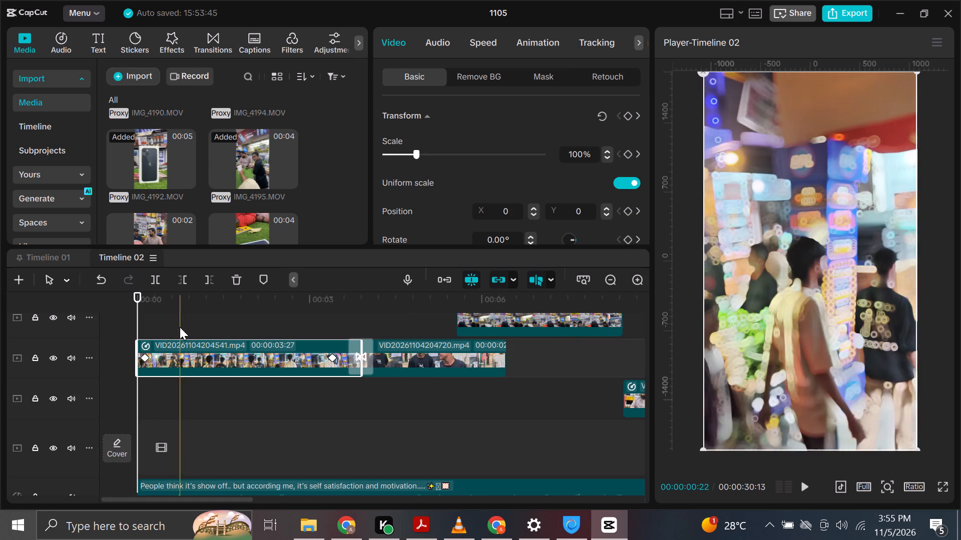
{"action": "left_click", "coordinate": [145, 359]}
{"action": "left_click_drag", "start_coordinate": [146, 357], "coordinate": [147, 356]}
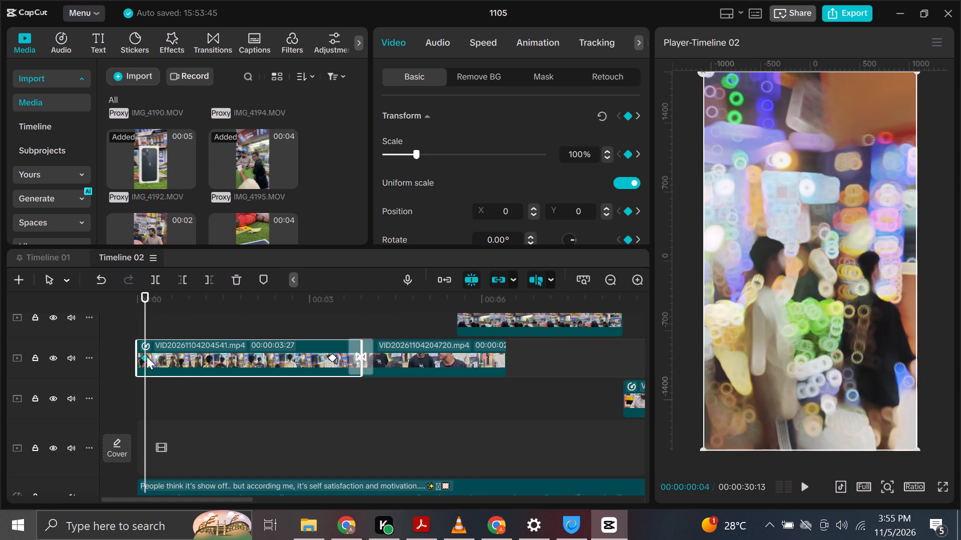
{"action": "left_click_drag", "start_coordinate": [147, 356], "coordinate": [227, 356]}
{"action": "left_click", "coordinate": [191, 335]}
{"action": "key", "text": "space"}
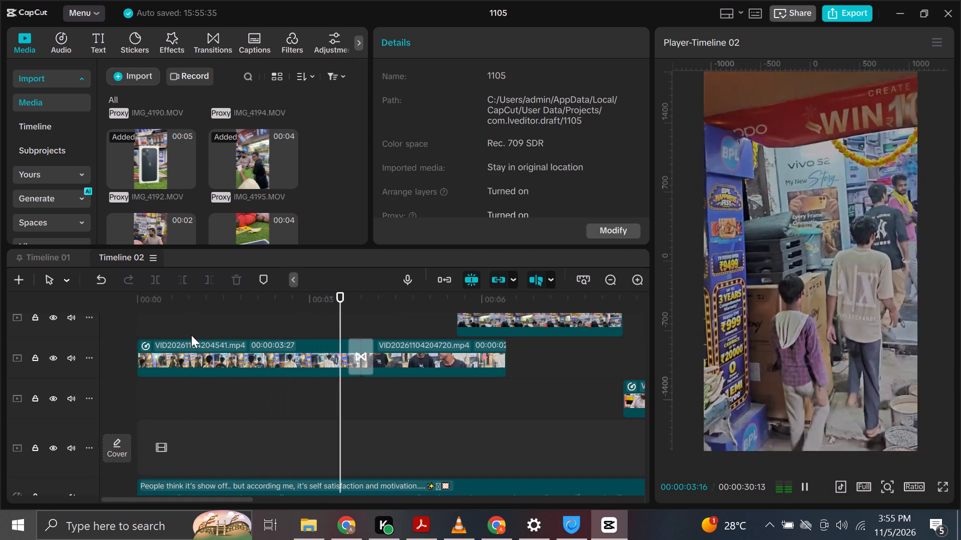
{"action": "key", "text": "space"}
Add a transform keyframe at 00:00:00:13 on clip VID20261104204541.mp4, keeping its scale at 100%.
{"action": "left_click_drag", "start_coordinate": [139, 299], "coordinate": [129, 304]}
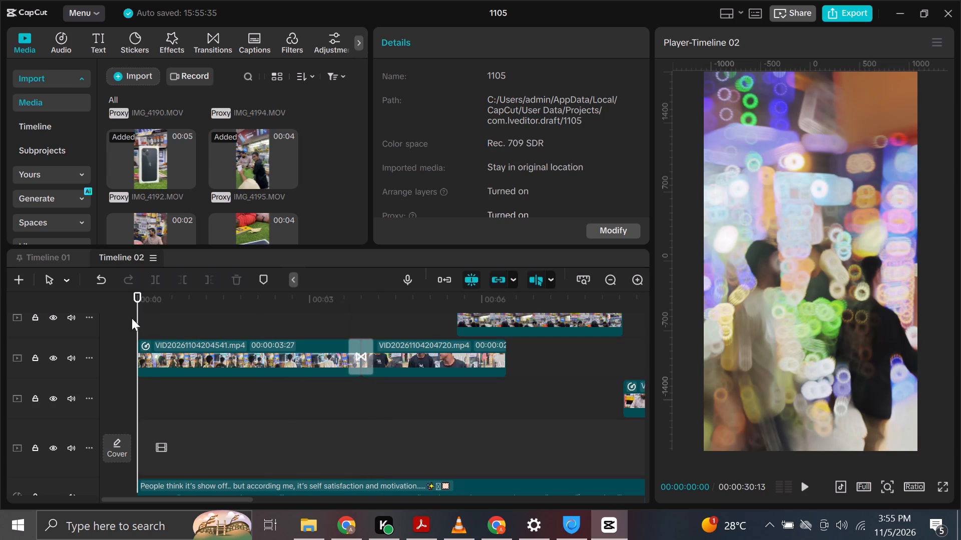
{"action": "left_click", "coordinate": [147, 355]}
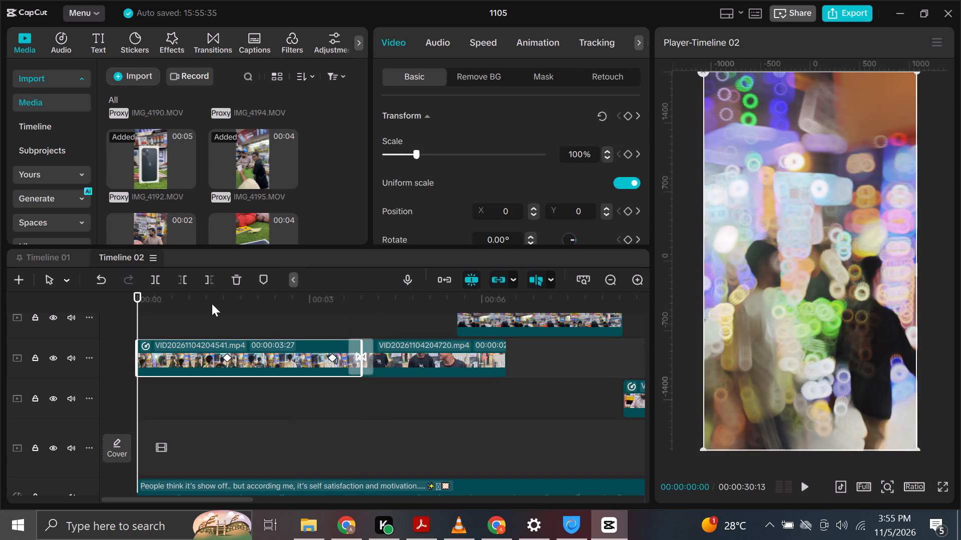
{"action": "left_click", "coordinate": [155, 298]}
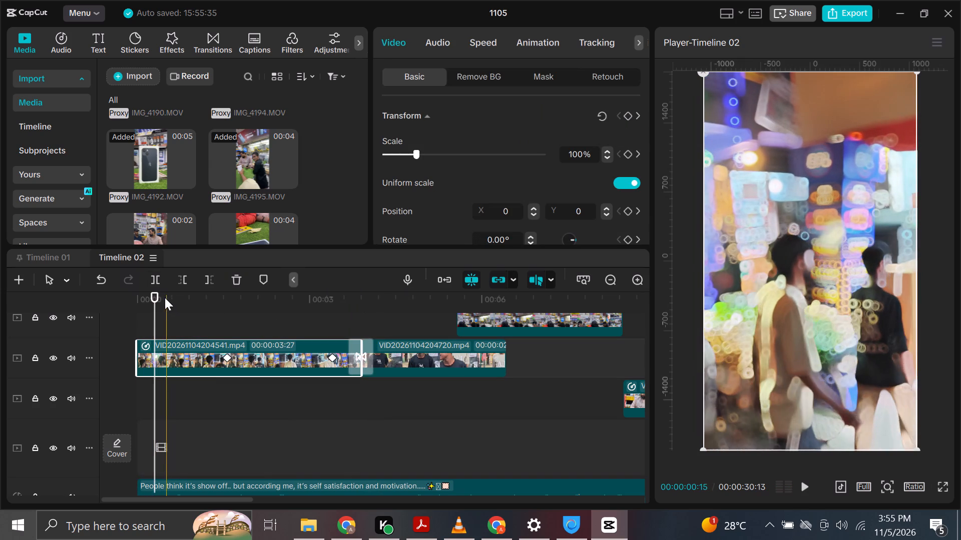
{"action": "left_click", "coordinate": [164, 299]}
{"action": "left_click", "coordinate": [626, 114]}
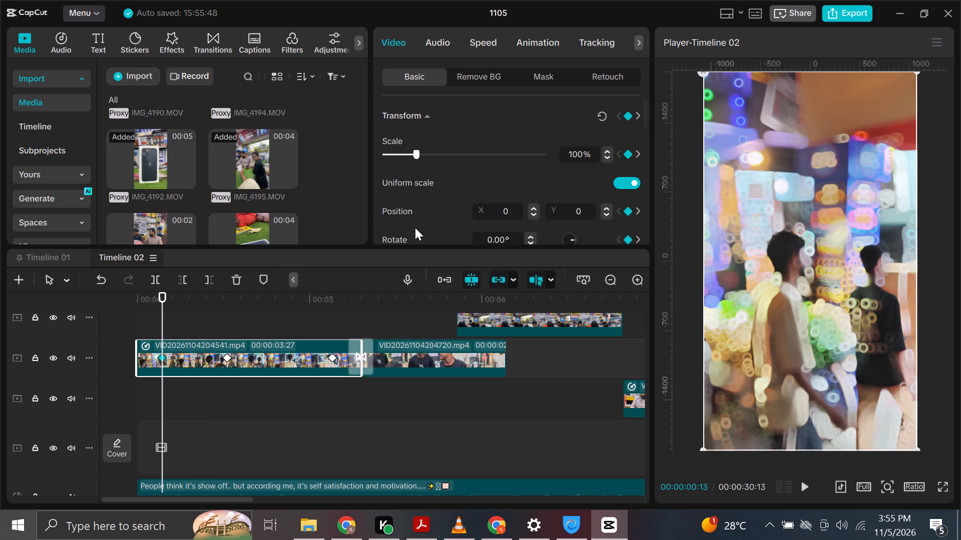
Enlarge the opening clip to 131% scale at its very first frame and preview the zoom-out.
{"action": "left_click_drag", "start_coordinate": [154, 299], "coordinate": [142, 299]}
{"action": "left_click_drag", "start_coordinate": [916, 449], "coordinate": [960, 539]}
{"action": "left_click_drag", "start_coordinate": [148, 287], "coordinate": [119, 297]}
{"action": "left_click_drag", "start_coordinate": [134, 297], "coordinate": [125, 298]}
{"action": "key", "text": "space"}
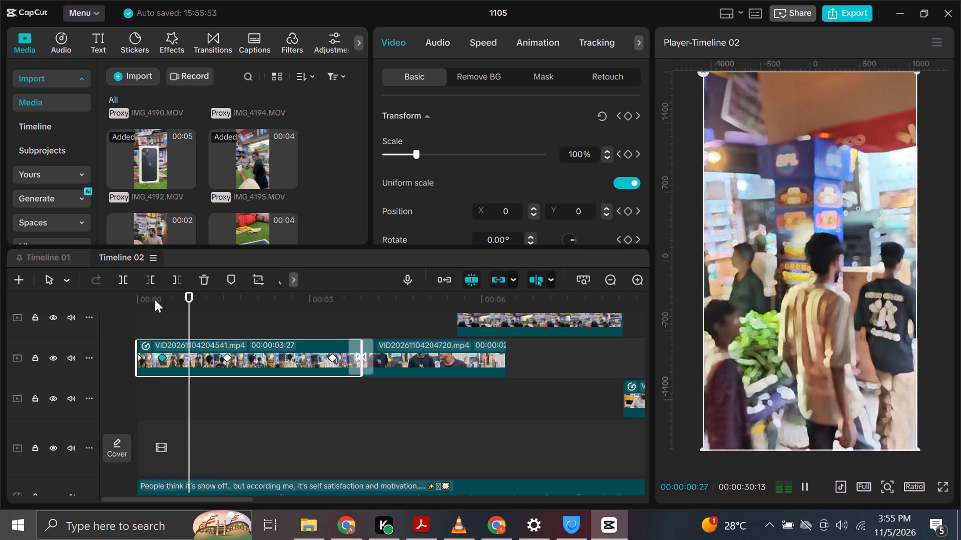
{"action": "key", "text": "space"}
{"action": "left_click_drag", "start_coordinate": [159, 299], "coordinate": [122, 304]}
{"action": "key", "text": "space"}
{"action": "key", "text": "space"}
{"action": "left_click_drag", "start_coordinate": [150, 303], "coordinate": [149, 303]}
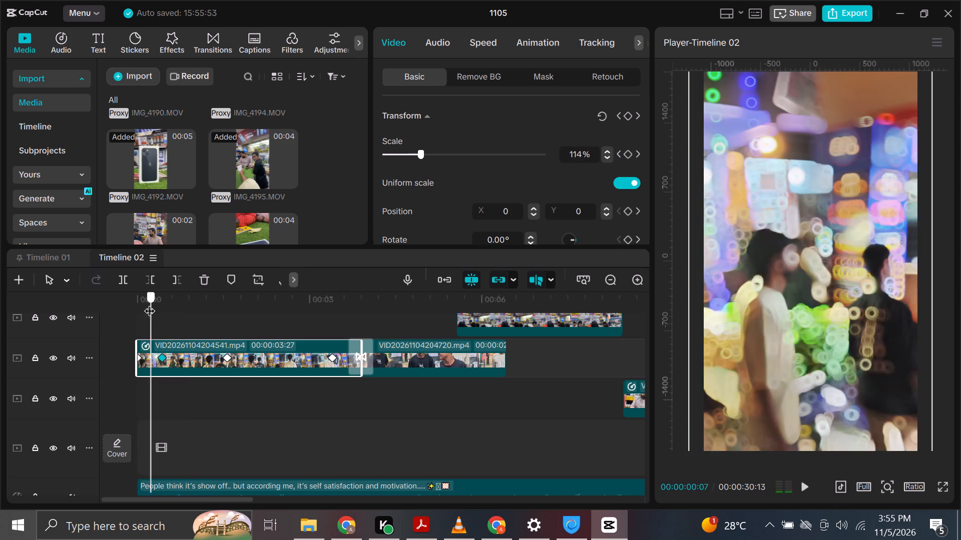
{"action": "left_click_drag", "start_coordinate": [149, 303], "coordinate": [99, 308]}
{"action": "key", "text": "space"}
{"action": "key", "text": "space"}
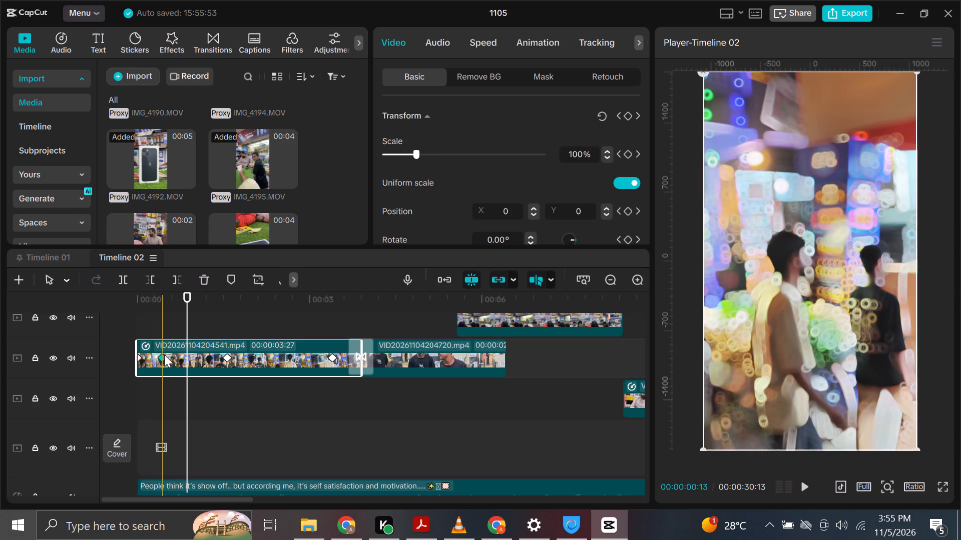
Enlarge the opening clip to 224% scale at 00:00:00:00 and play the stronger zoom-out.
{"action": "left_click", "coordinate": [139, 299]}
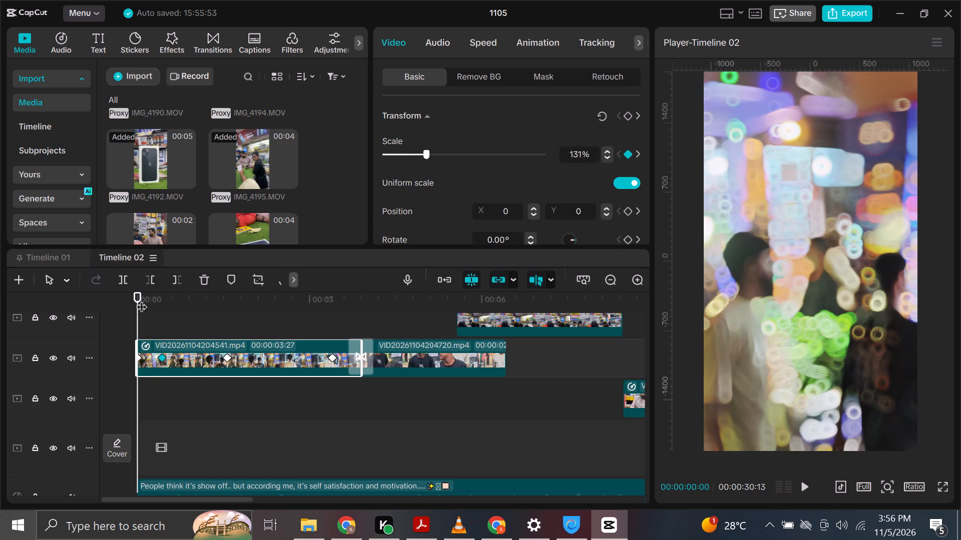
{"action": "scroll", "coordinate": [863, 313], "scroll_direction": "down", "scroll_amount": 6, "text": "ctrl"}
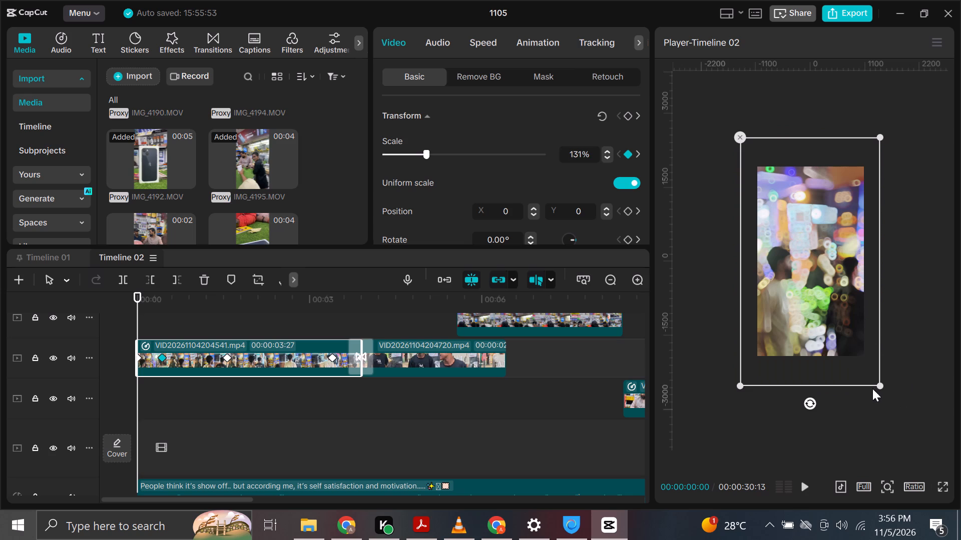
{"action": "left_click_drag", "start_coordinate": [878, 387], "coordinate": [926, 539]}
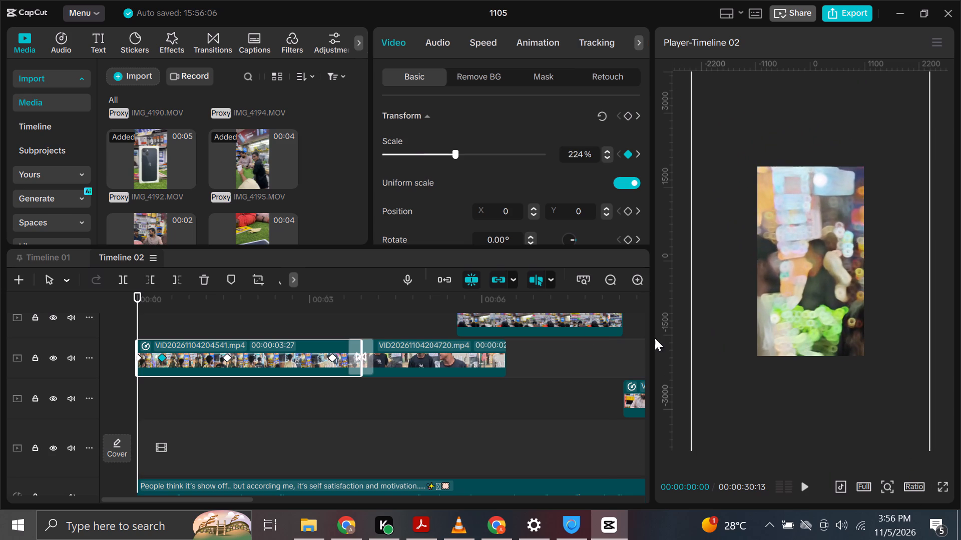
{"action": "left_click_drag", "start_coordinate": [144, 300], "coordinate": [115, 311]}
{"action": "key", "text": "space"}
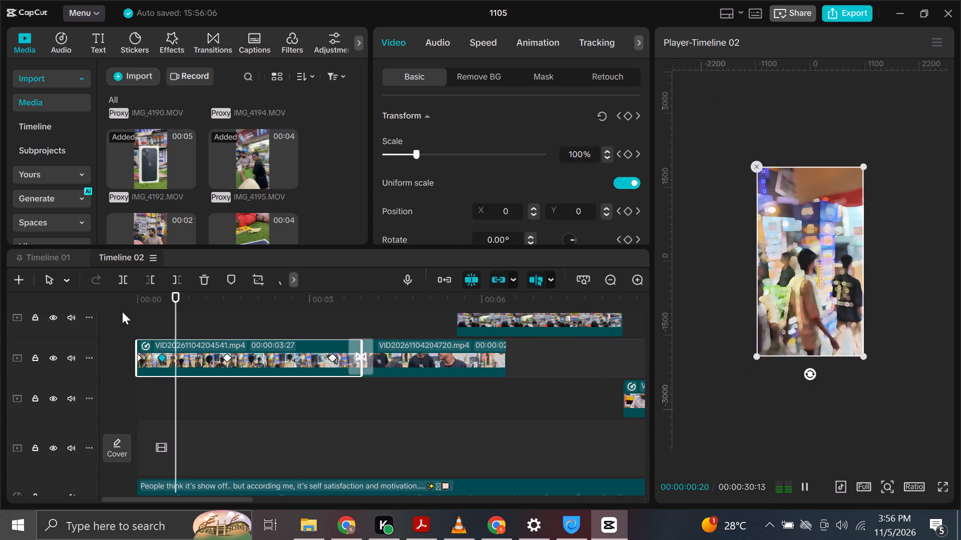
{"action": "key", "text": "space"}
{"action": "left_click", "coordinate": [140, 307]}
{"action": "key", "text": "space"}
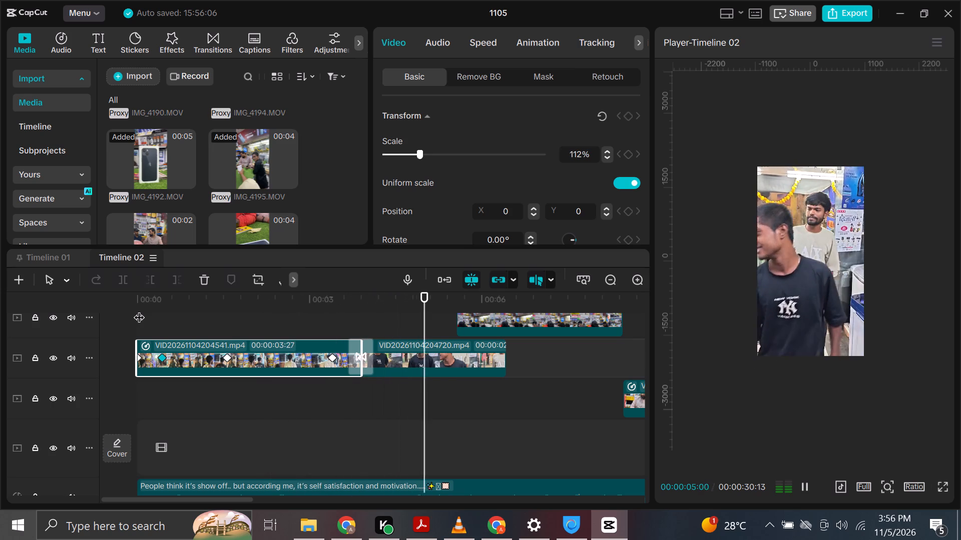
{"action": "key", "text": "space"}
Preview and delete the Flash Zoom transition between clips VID20261104204541.mp4 and VID20261104204720.mp4.
{"action": "left_click", "coordinate": [347, 317]}
{"action": "key", "text": "space"}
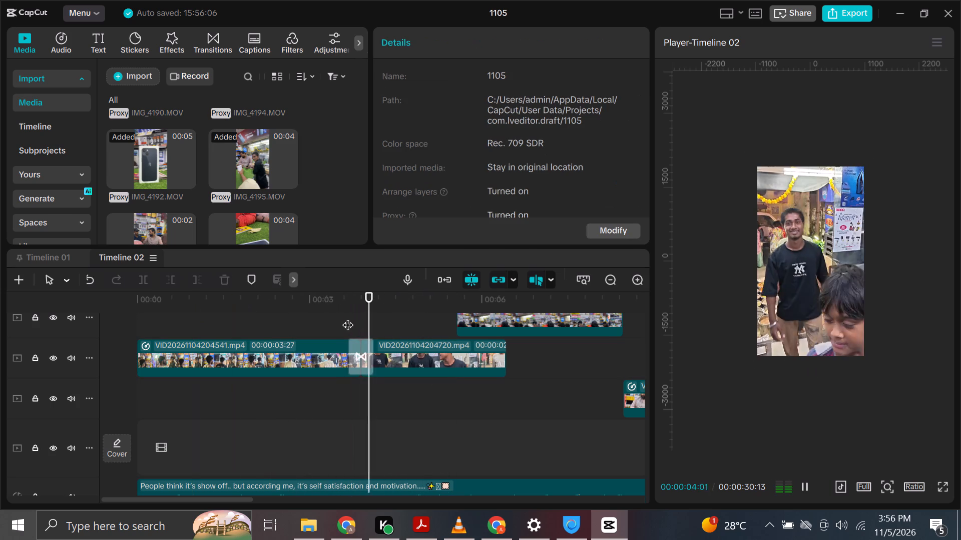
{"action": "key", "text": "space"}
{"action": "left_click", "coordinate": [345, 320]}
{"action": "key", "text": "space"}
{"action": "key", "text": "space"}
{"action": "left_click", "coordinate": [357, 350]}
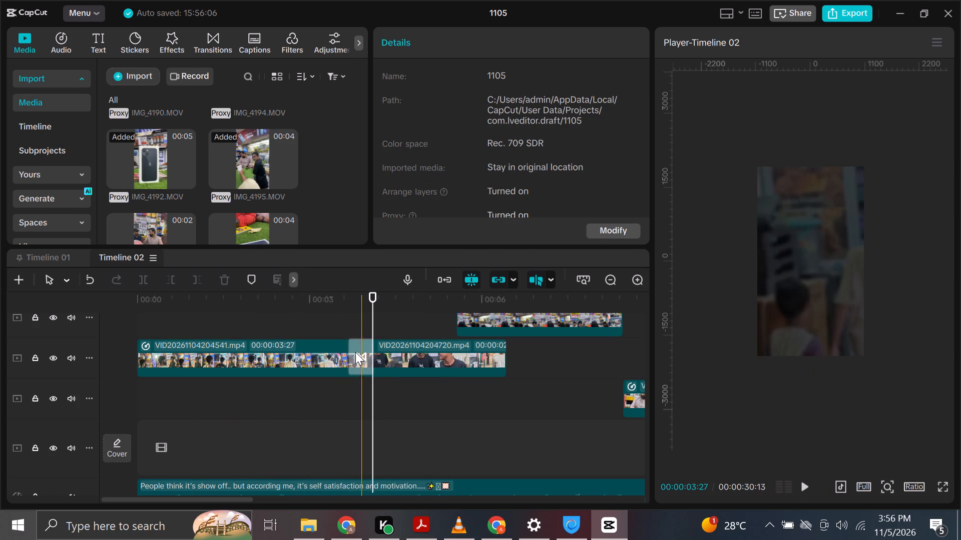
{"action": "key", "text": "Delete"}
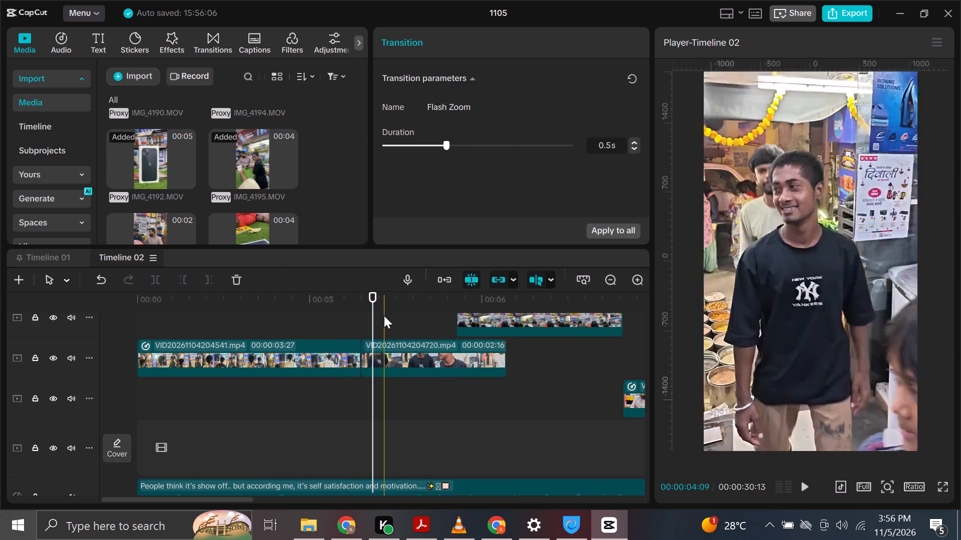
Search the transitions for "fade" and apply Black Fade between clips VID20261104204541.mp4 and VID20261104204720.mp4.
{"action": "left_click", "coordinate": [354, 351]}
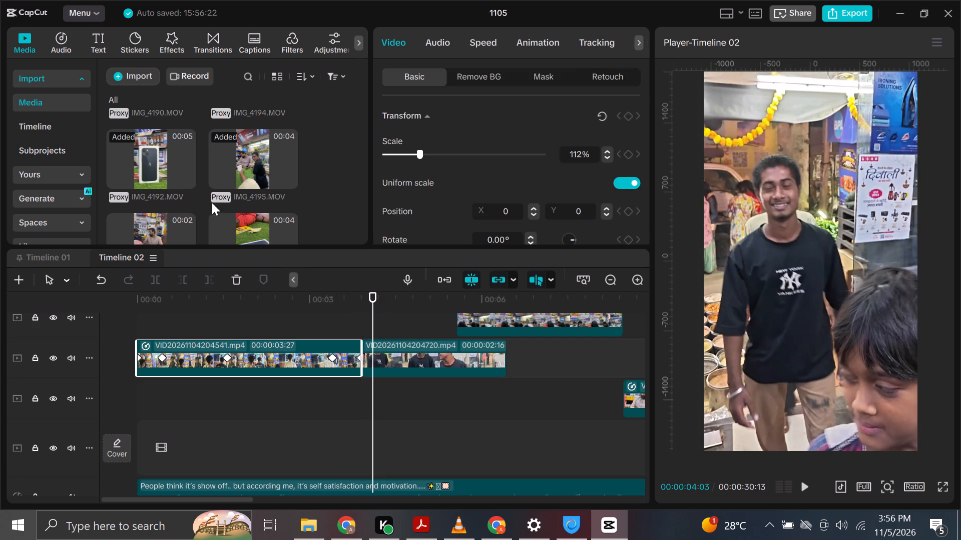
{"action": "left_click", "coordinate": [209, 35]}
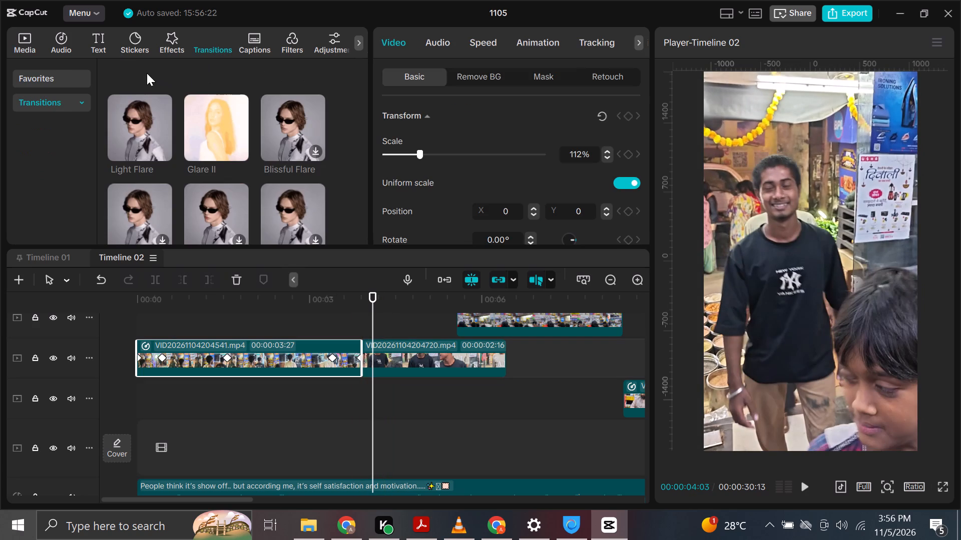
{"action": "scroll", "coordinate": [170, 121], "scroll_direction": "up", "scroll_amount": 1}
{"action": "scroll", "coordinate": [170, 121], "scroll_direction": "down", "scroll_amount": 1}
{"action": "scroll", "coordinate": [170, 121], "scroll_direction": "up", "scroll_amount": 2}
{"action": "left_click", "coordinate": [170, 80]}
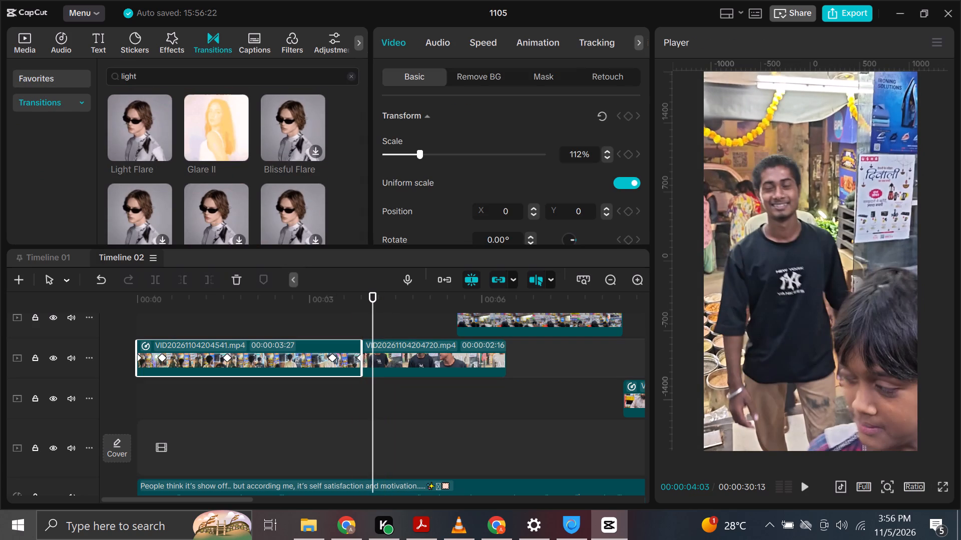
{"action": "key", "text": "ctrl+a"}
{"action": "type", "text": "fade"}
{"action": "key", "text": "Return"}
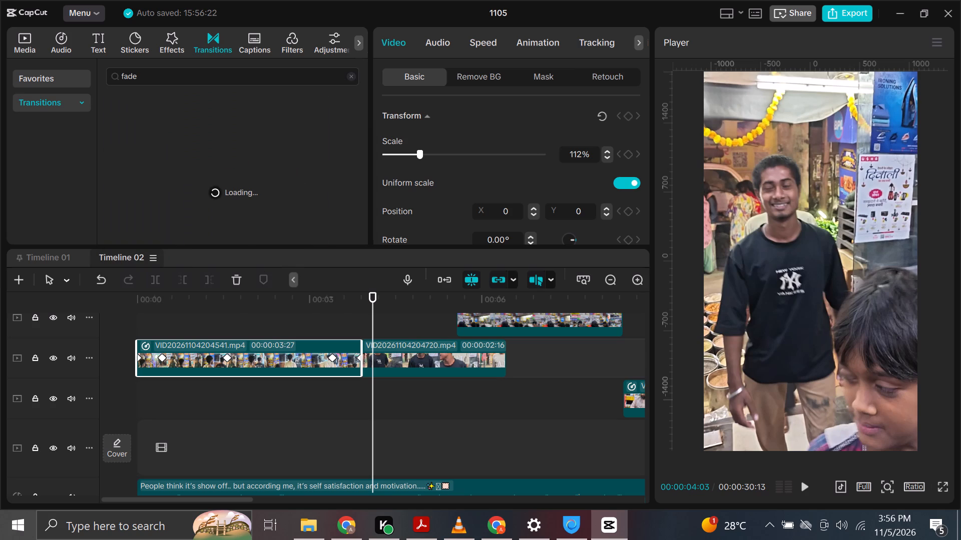
{"action": "left_click_drag", "start_coordinate": [141, 125], "coordinate": [349, 303]}
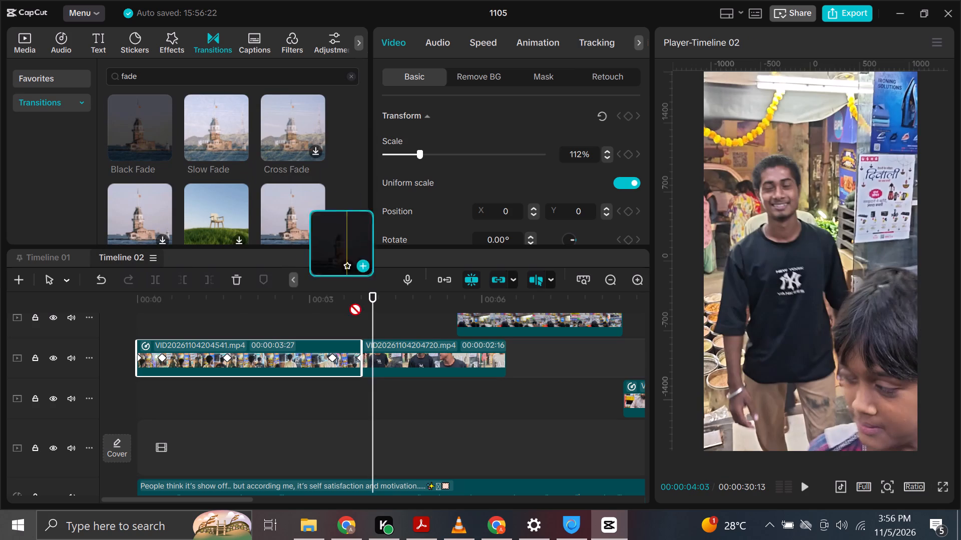
{"action": "left_click_drag", "start_coordinate": [349, 303], "coordinate": [349, 365]}
Play the timeline across the Black Fade transition to check how the first two clips join.
{"action": "left_click", "coordinate": [341, 317]}
{"action": "key", "text": "space"}
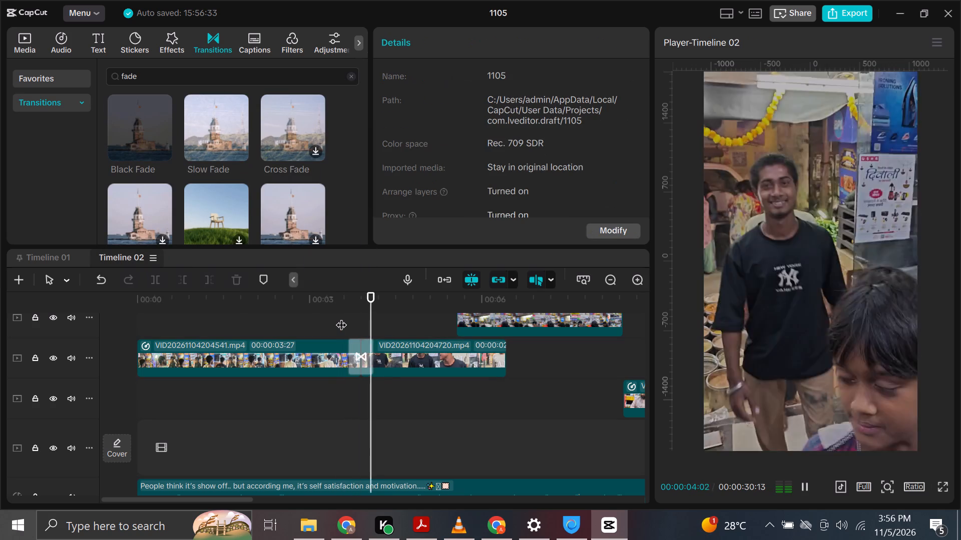
{"action": "key", "text": "space"}
{"action": "left_click", "coordinate": [341, 317]}
{"action": "key", "text": "space"}
{"action": "key", "text": "space"}
{"action": "left_click", "coordinate": [310, 328]}
{"action": "key", "text": "space"}
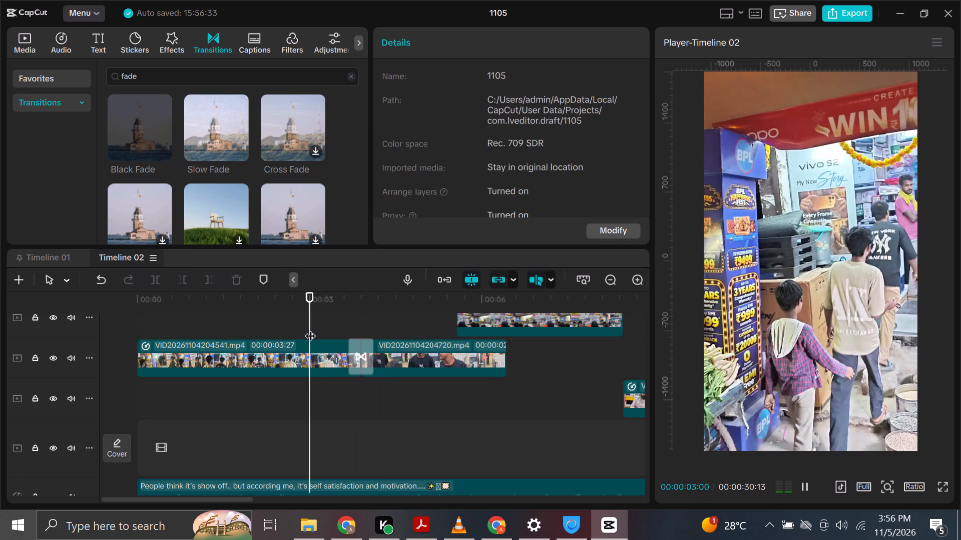
{"action": "key", "text": "space"}
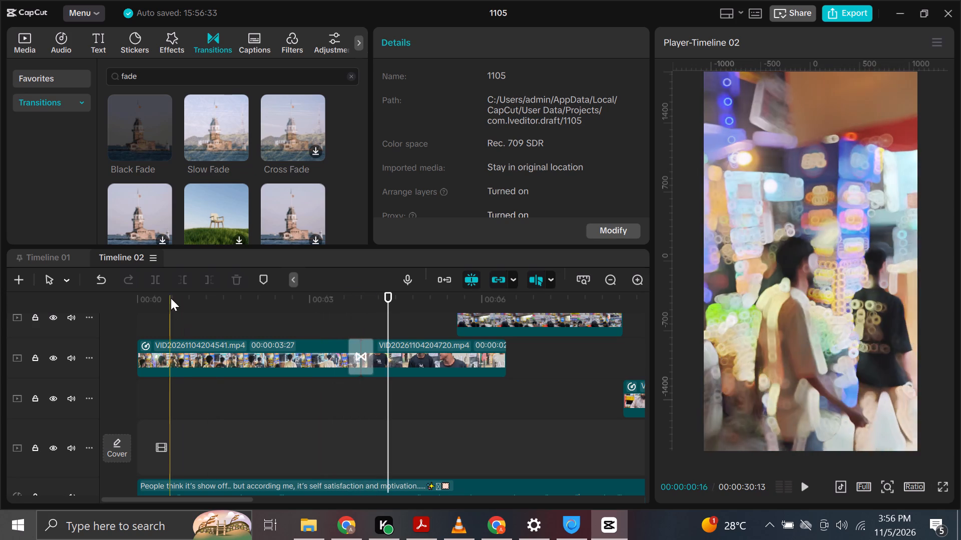
Replay the opening zoom, move the opening clip's second scale keyframe to about 0.9 seconds, and play it again.
{"action": "left_click_drag", "start_coordinate": [171, 298], "coordinate": [126, 299]}
{"action": "key", "text": "space"}
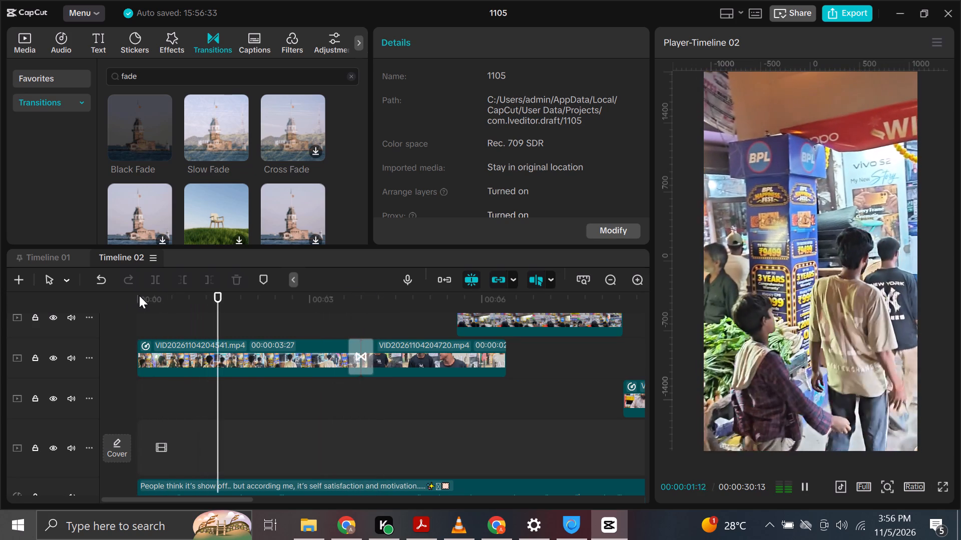
{"action": "key", "text": "space"}
{"action": "left_click", "coordinate": [184, 361]}
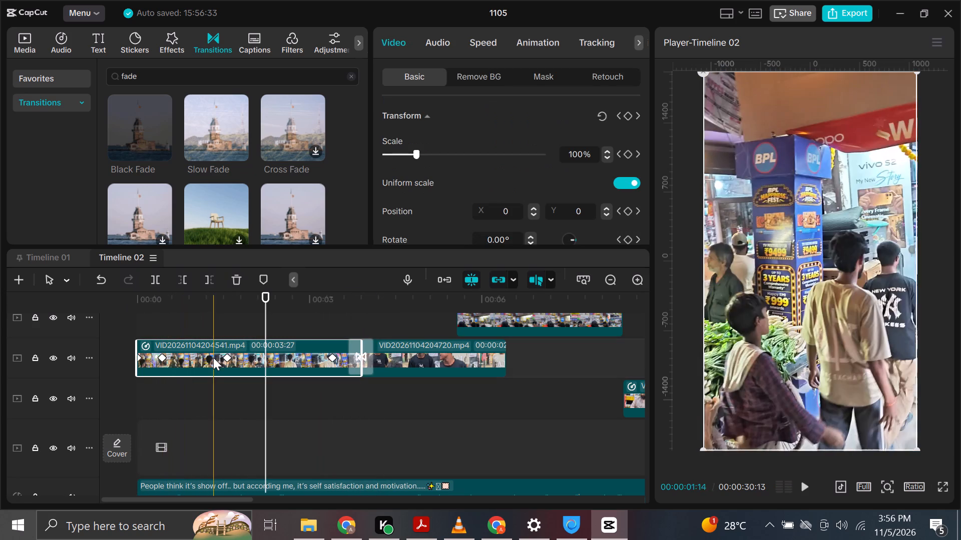
{"action": "left_click_drag", "start_coordinate": [167, 356], "coordinate": [191, 360]}
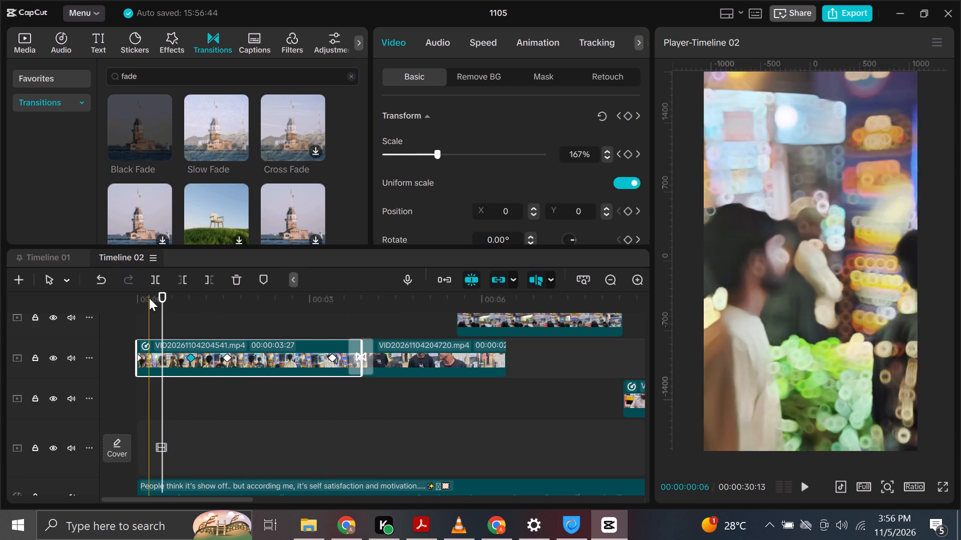
{"action": "left_click_drag", "start_coordinate": [149, 298], "coordinate": [117, 299]}
{"action": "key", "text": "space"}
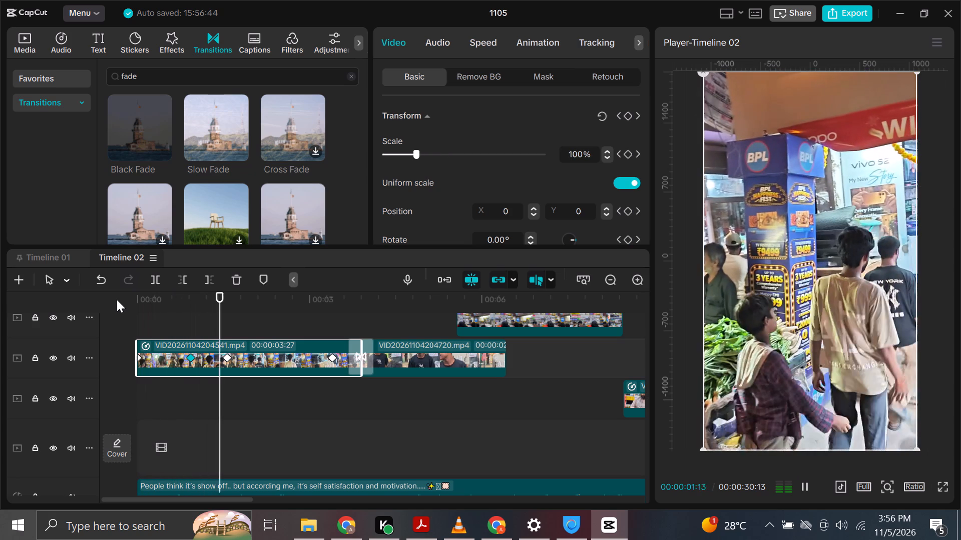
{"action": "key", "text": "space"}
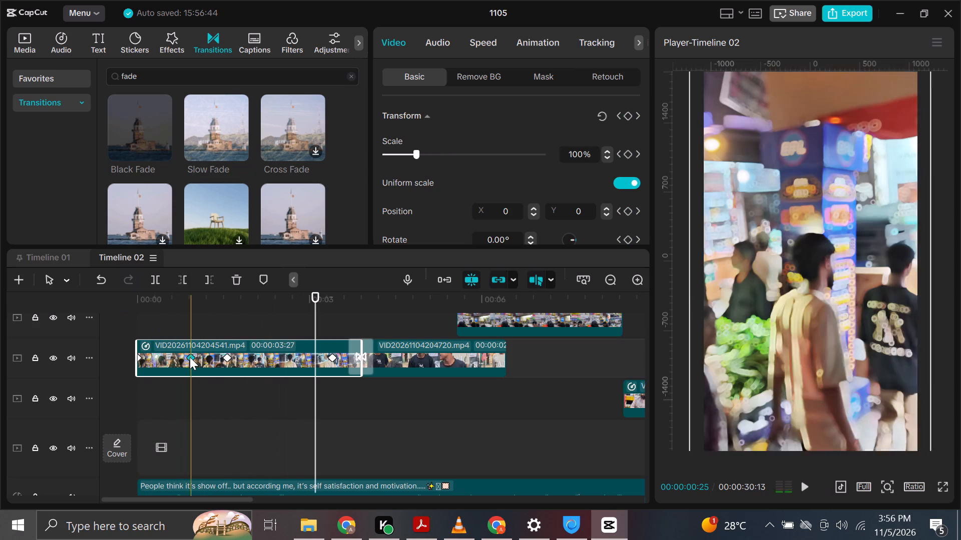
Apply the Cubic Out preset curve to the opening clip's moved keyframe and play the zoom from the start.
{"action": "right_click", "coordinate": [190, 357]}
{"action": "left_click", "coordinate": [284, 427]}
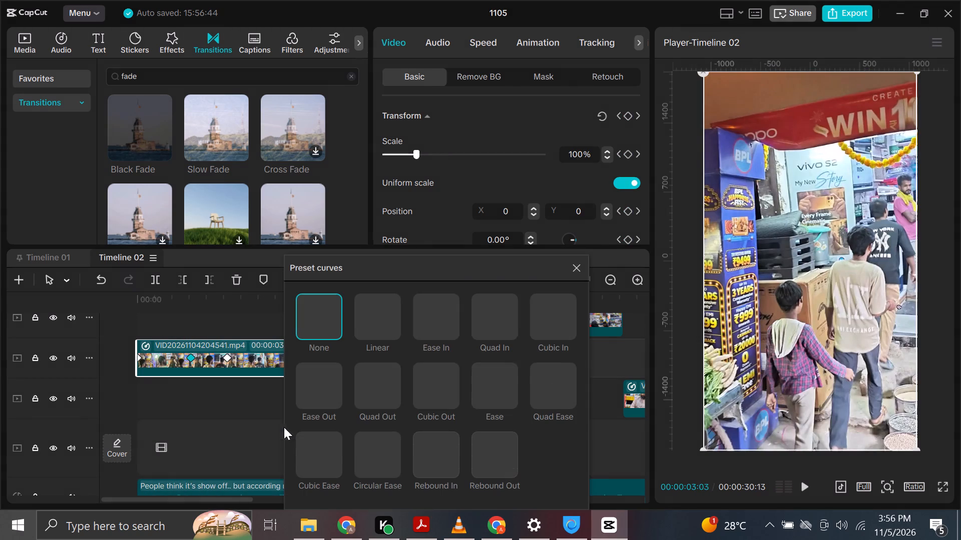
{"action": "left_click", "coordinate": [446, 401]}
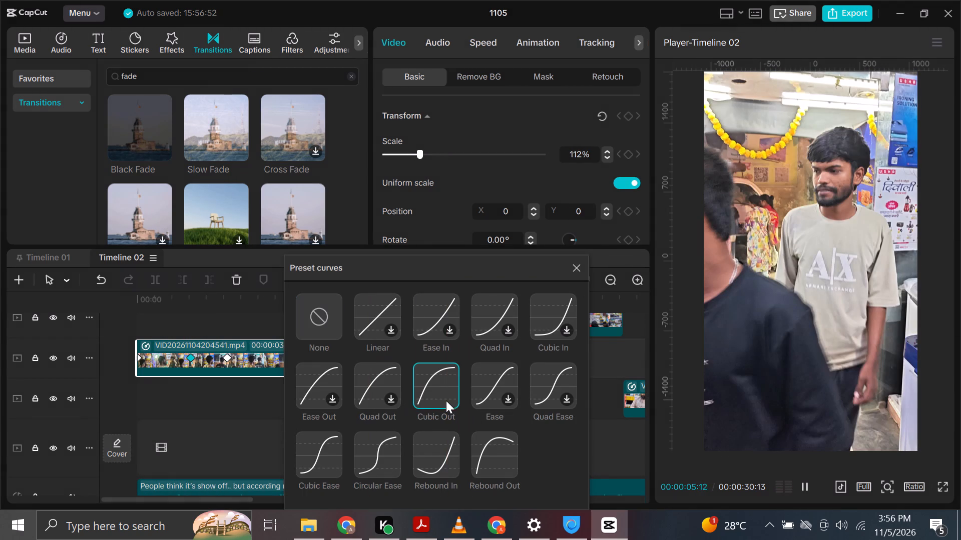
{"action": "left_click_drag", "start_coordinate": [153, 301], "coordinate": [132, 299]}
{"action": "key", "text": "space"}
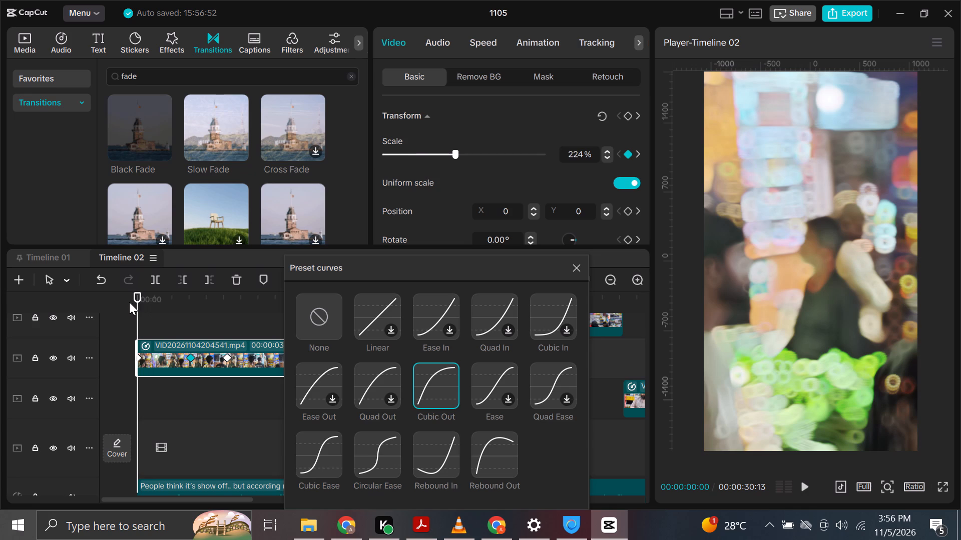
{"action": "key", "text": "space"}
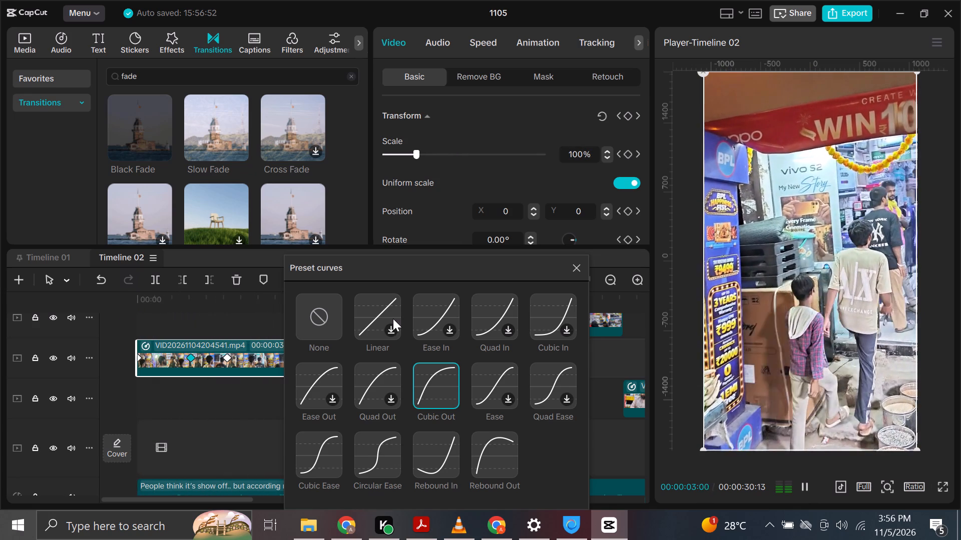
{"action": "left_click", "coordinate": [576, 270]}
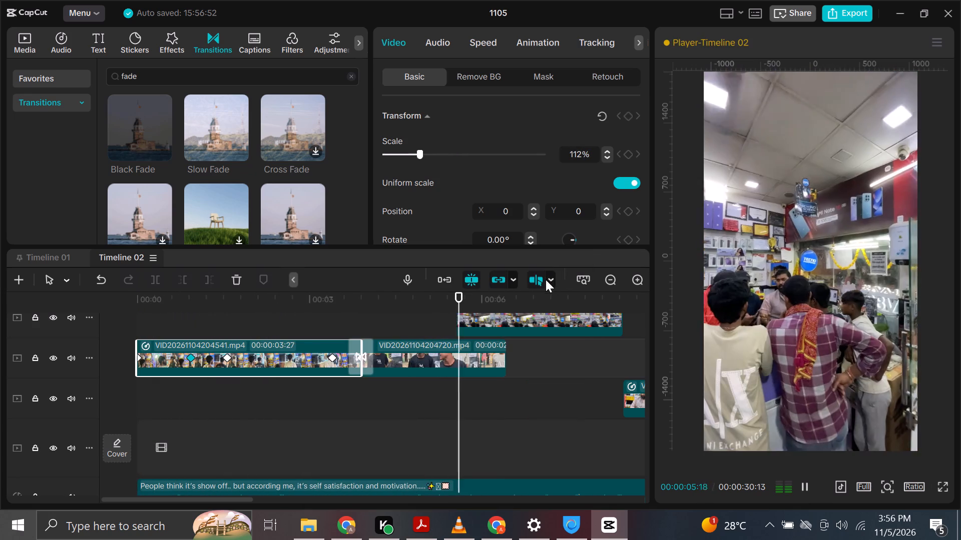
{"action": "key", "text": "space"}
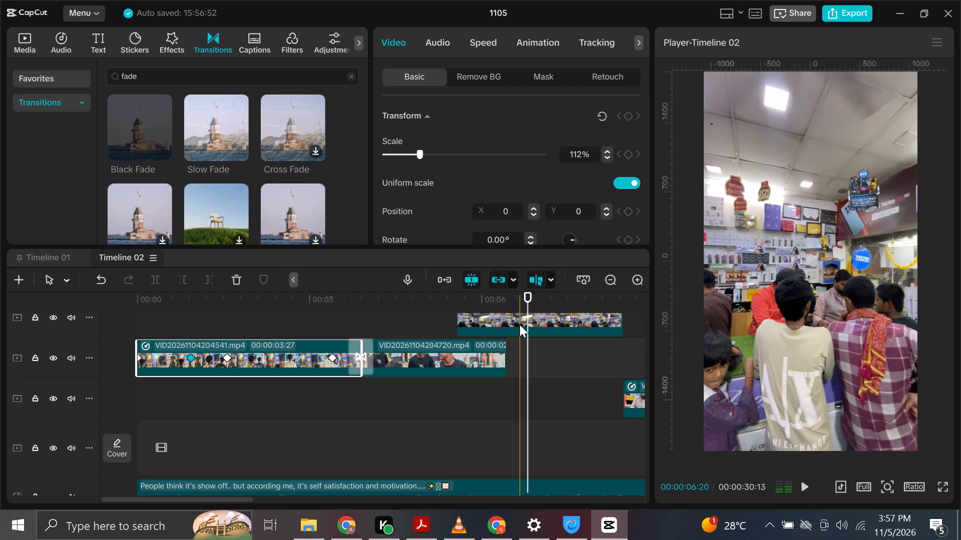
Open the speed settings of the shop-counter clip that starts at 00:00:05:17.
{"action": "left_click", "coordinate": [520, 324]}
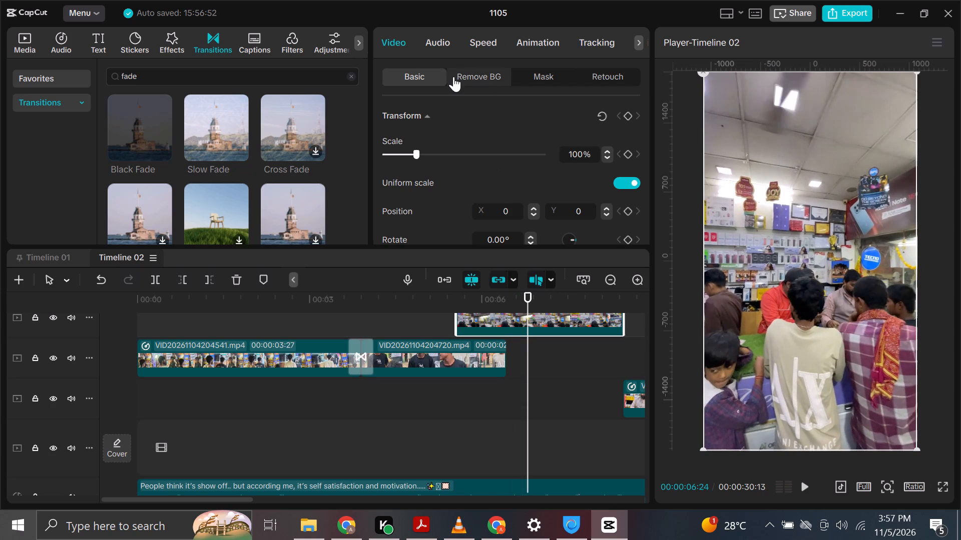
{"action": "left_click", "coordinate": [487, 48]}
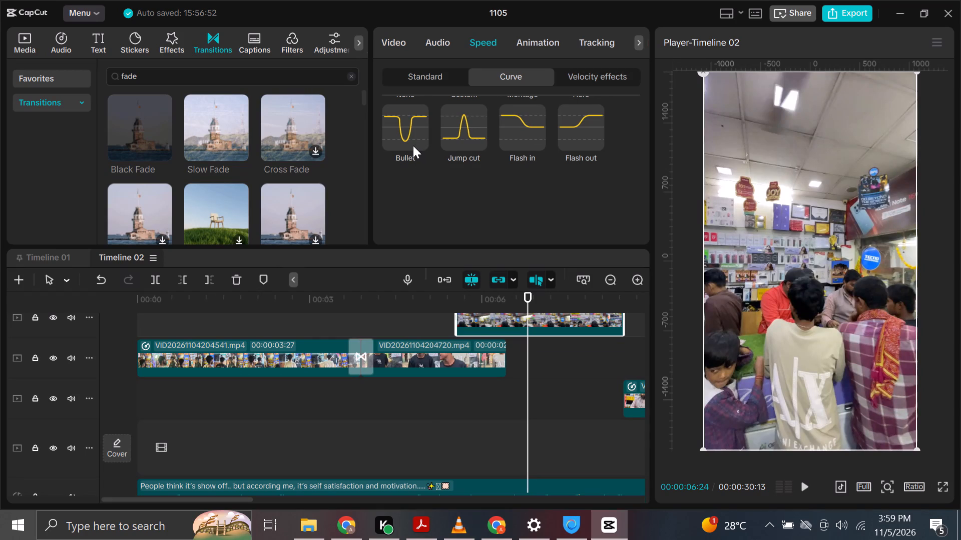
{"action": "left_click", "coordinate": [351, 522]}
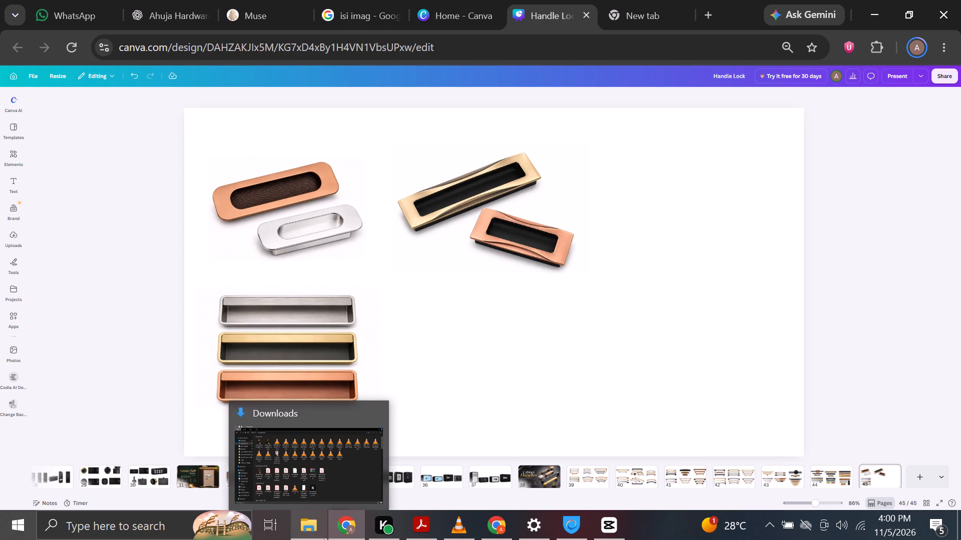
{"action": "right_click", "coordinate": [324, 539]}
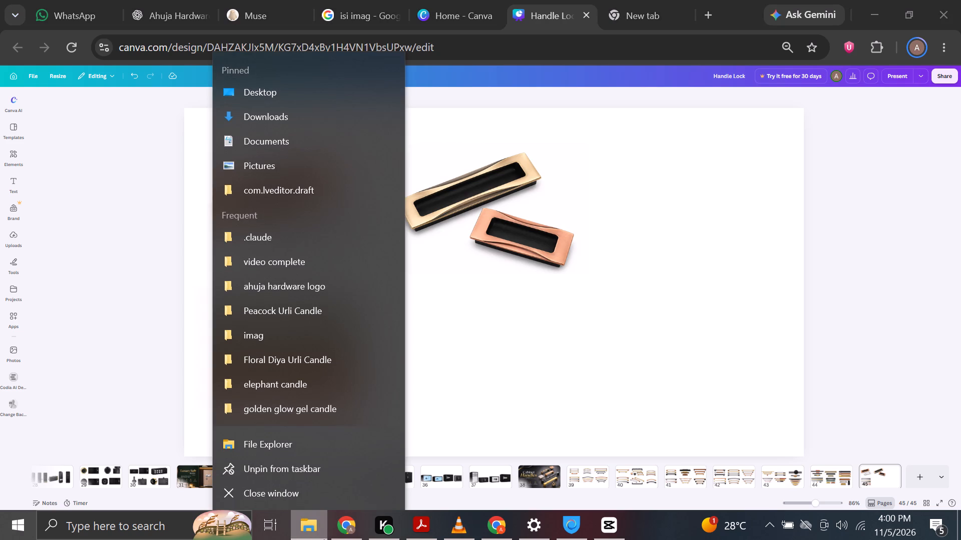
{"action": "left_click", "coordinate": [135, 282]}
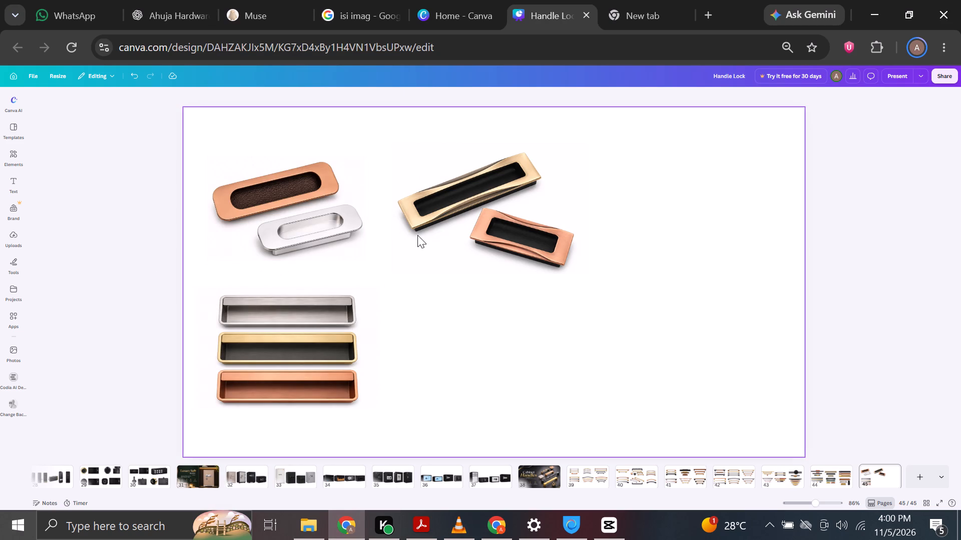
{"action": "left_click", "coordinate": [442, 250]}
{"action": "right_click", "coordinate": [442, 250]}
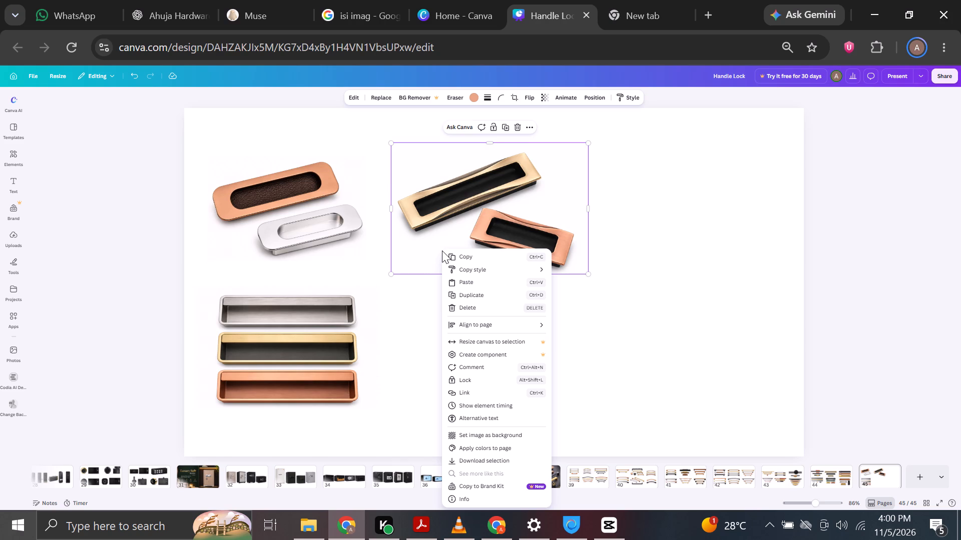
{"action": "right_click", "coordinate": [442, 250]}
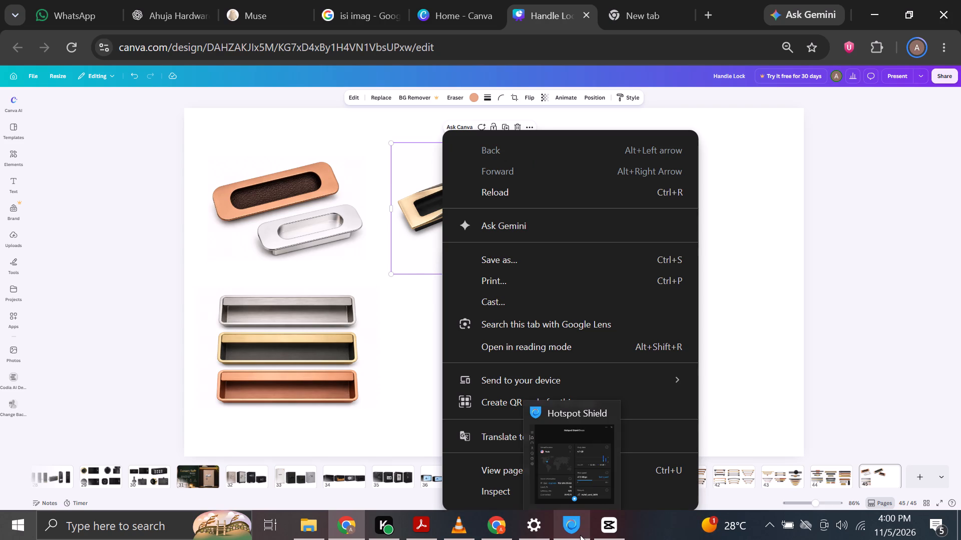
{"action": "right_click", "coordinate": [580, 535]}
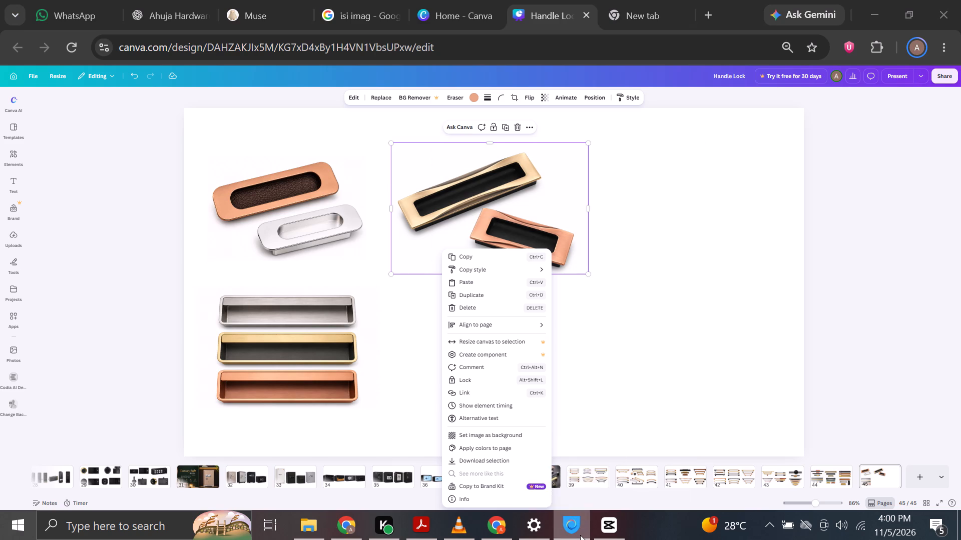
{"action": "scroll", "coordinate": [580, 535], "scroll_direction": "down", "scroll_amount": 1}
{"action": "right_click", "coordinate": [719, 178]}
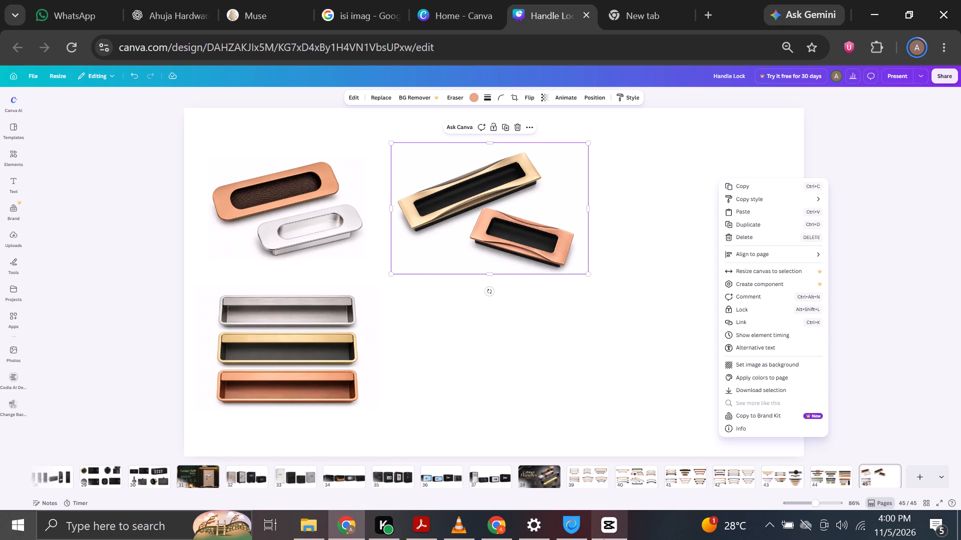
Switch to CapCut, apply the Bullet speed curve to the shop-counter clip starting at 00:00:05:17, and play it.
{"action": "left_click", "coordinate": [620, 520]}
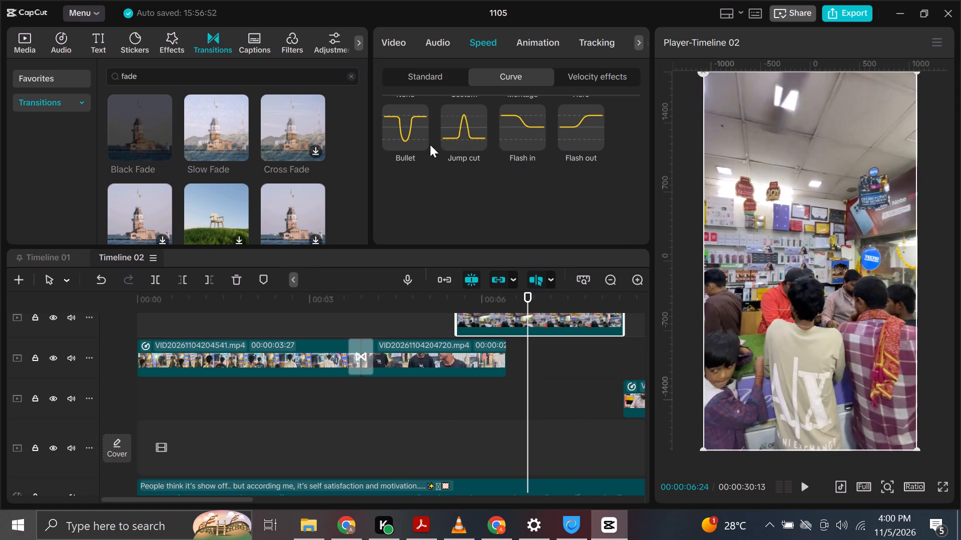
{"action": "left_click", "coordinate": [408, 137]}
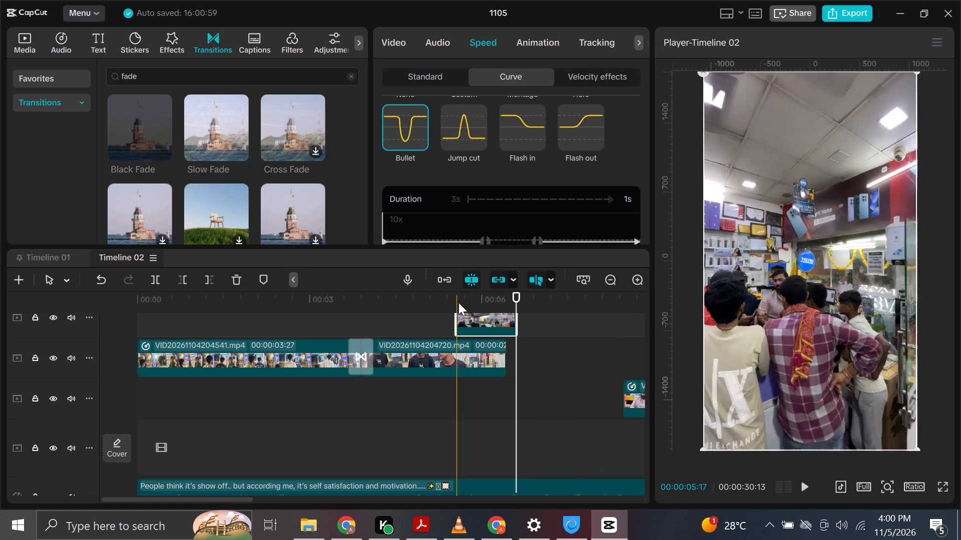
{"action": "left_click", "coordinate": [449, 299]}
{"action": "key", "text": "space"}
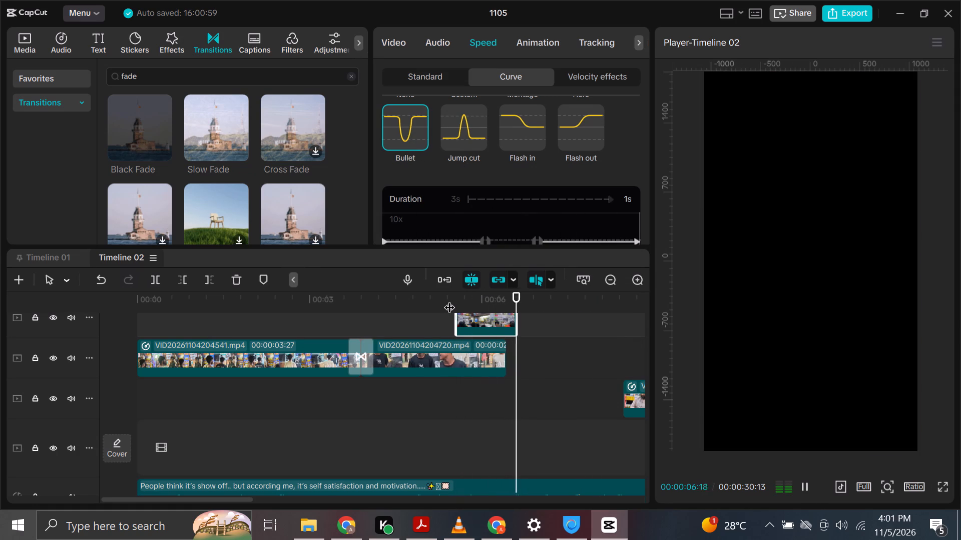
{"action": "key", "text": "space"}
Soften the Bullet curve by moving its first shoulder point earlier and slower, and its second shoulder point outward to about 1.03x.
{"action": "scroll", "coordinate": [482, 252], "scroll_direction": "down", "scroll_amount": 2}
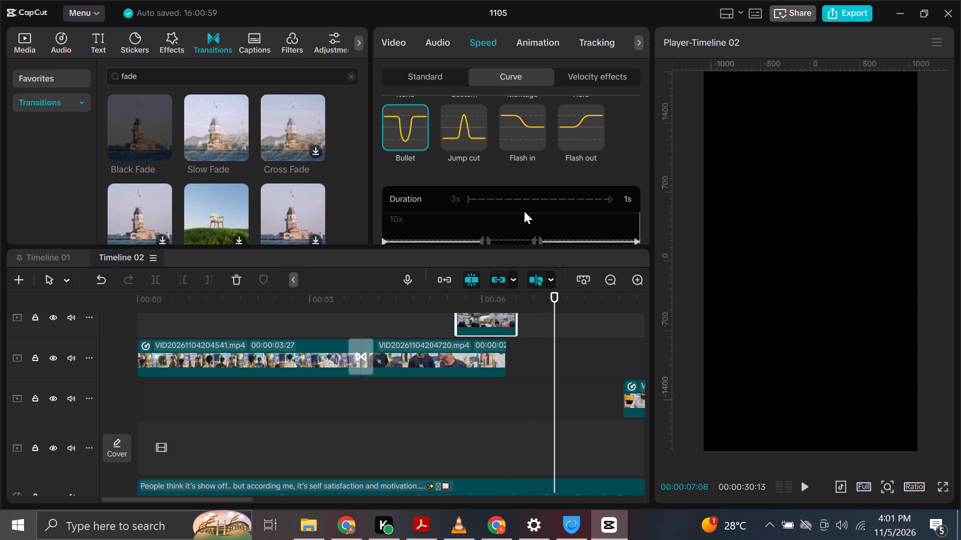
{"action": "scroll", "coordinate": [524, 211], "scroll_direction": "down", "scroll_amount": 2}
{"action": "left_click_drag", "start_coordinate": [483, 159], "coordinate": [481, 161]}
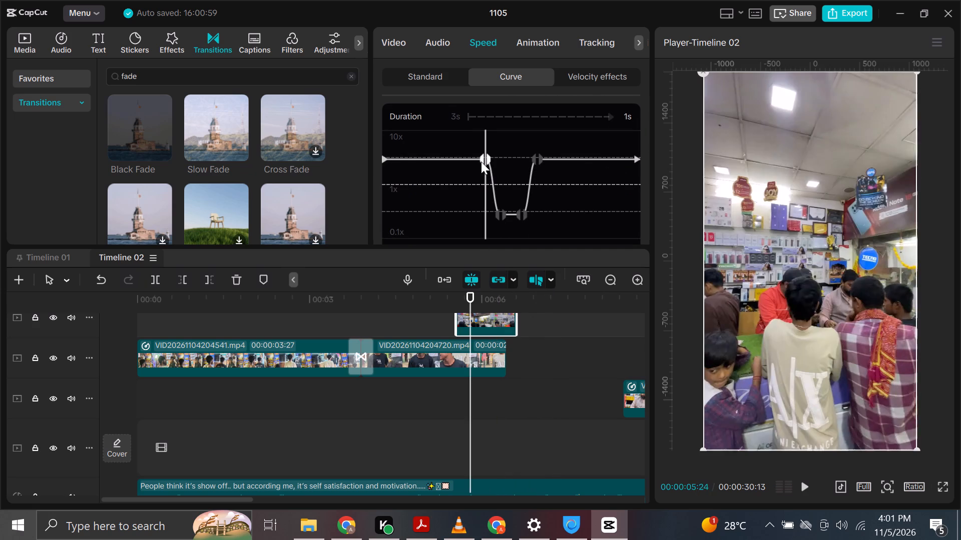
{"action": "left_click_drag", "start_coordinate": [481, 161], "coordinate": [466, 177]}
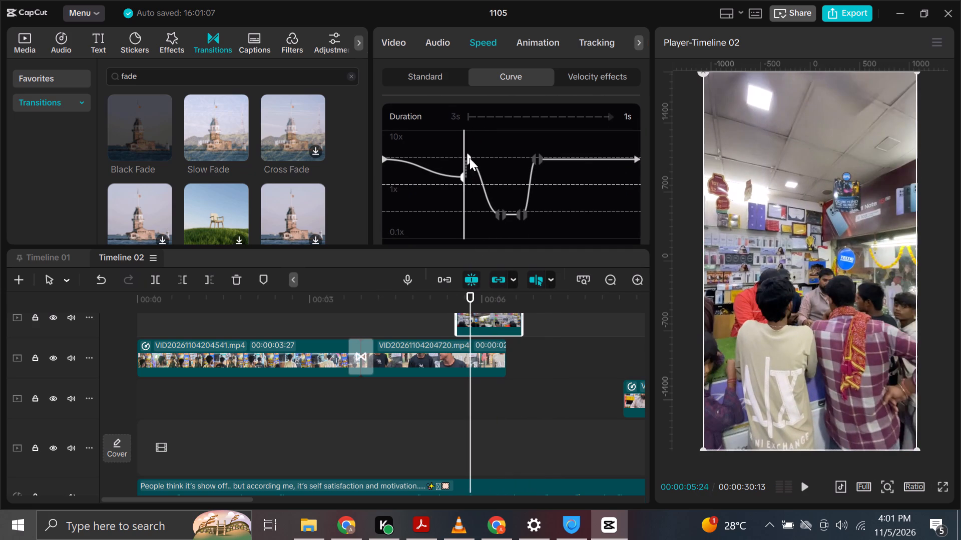
{"action": "left_click_drag", "start_coordinate": [468, 159], "coordinate": [462, 177]}
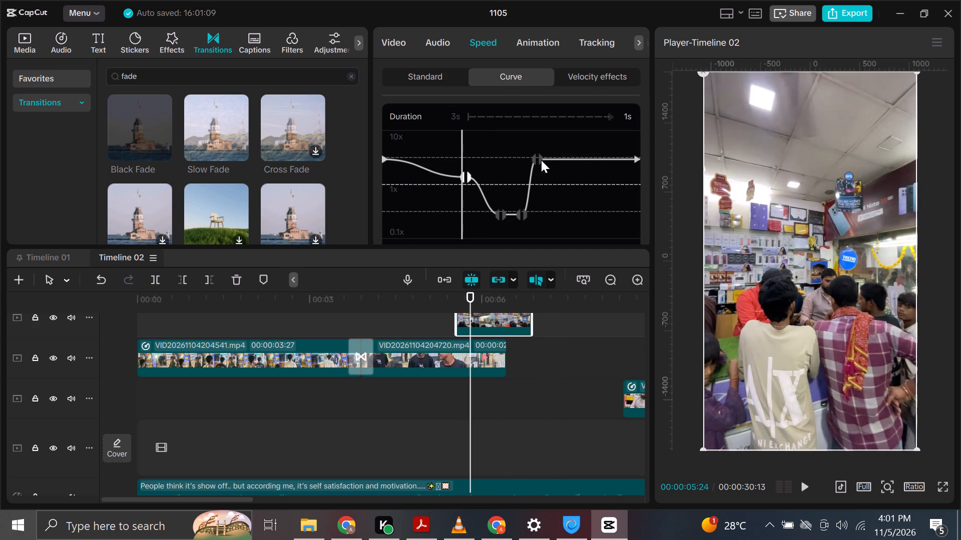
{"action": "left_click_drag", "start_coordinate": [537, 159], "coordinate": [560, 183]}
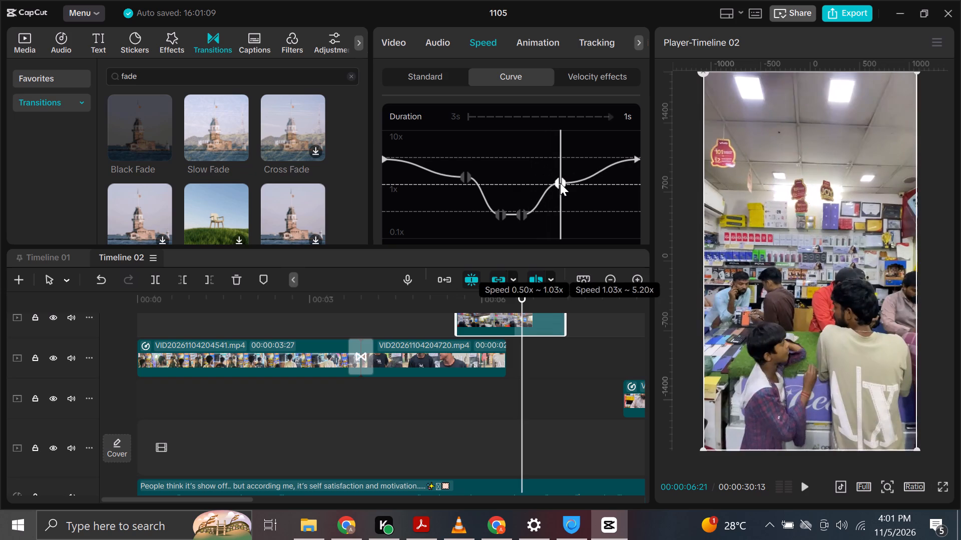
Adjust the fourth speed-curve point of the shop-counter clip to 1x and preview the clip.
{"action": "left_click_drag", "start_coordinate": [560, 183], "coordinate": [559, 184]}
{"action": "left_click", "coordinate": [447, 300]}
{"action": "key", "text": "space"}
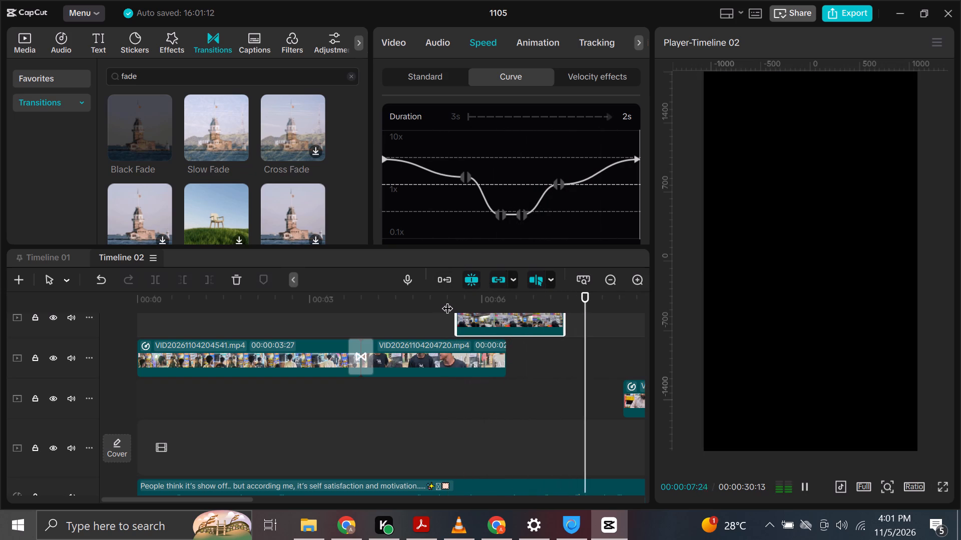
{"action": "key", "text": "space"}
Lower the speed curve's start point level with its second point and its end point to 1x, and preview the clip.
{"action": "left_click_drag", "start_coordinate": [386, 160], "coordinate": [386, 166]}
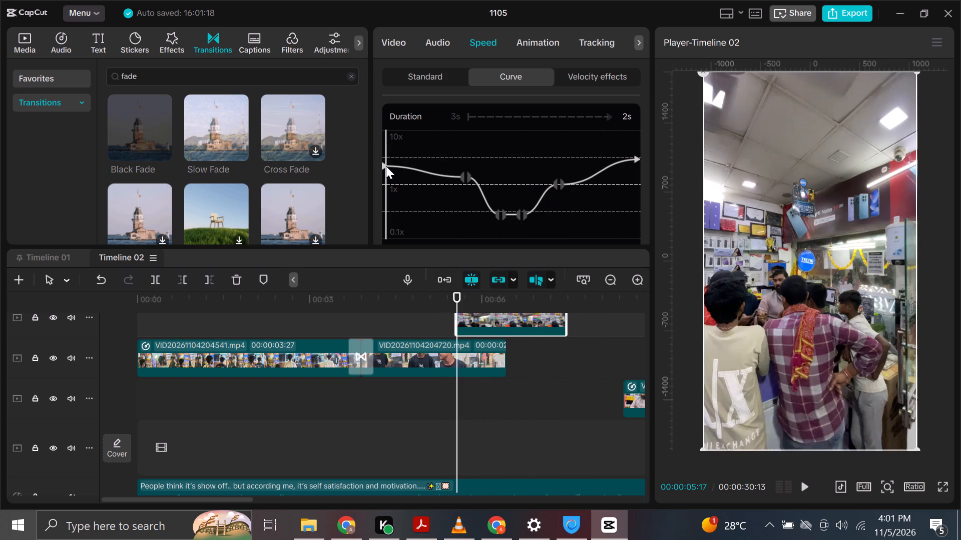
{"action": "left_click_drag", "start_coordinate": [386, 166], "coordinate": [386, 179]}
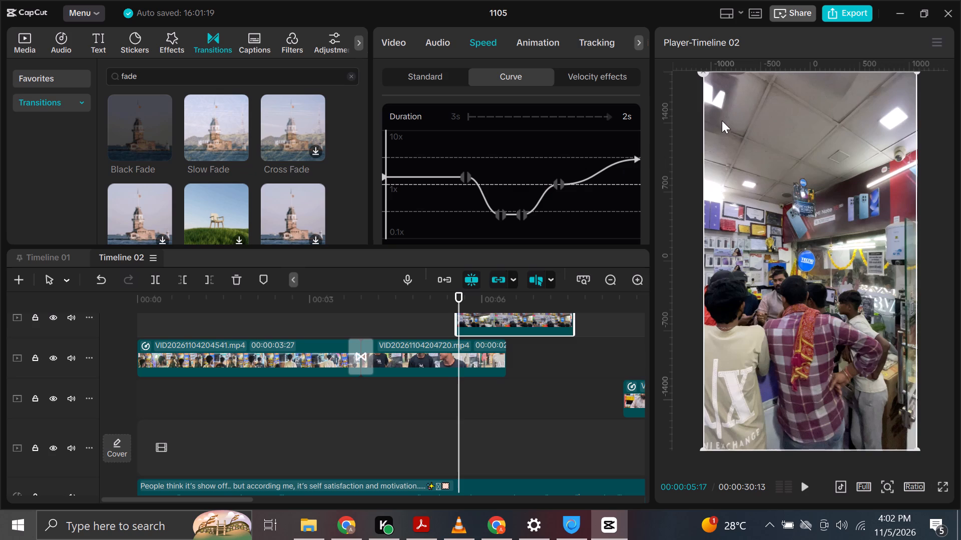
{"action": "left_click", "coordinate": [638, 158]}
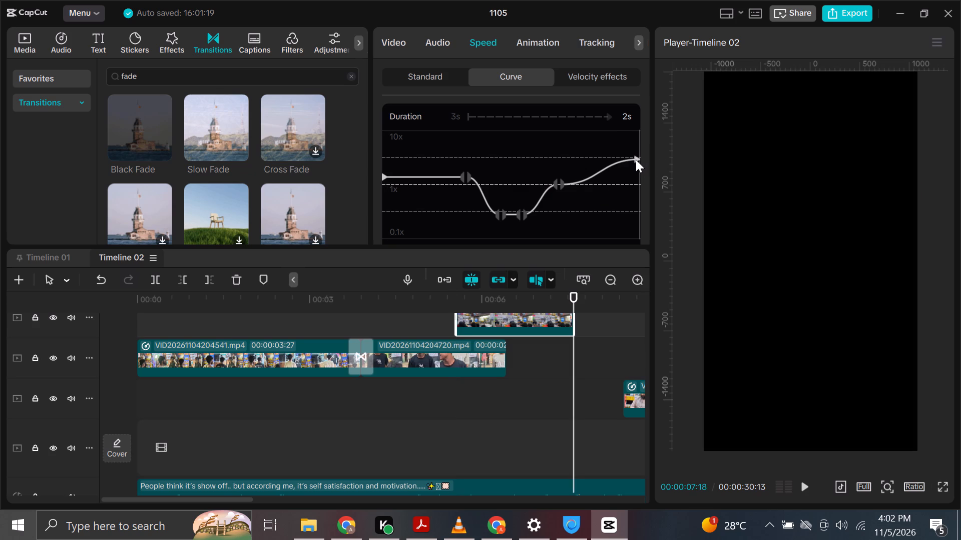
{"action": "left_click_drag", "start_coordinate": [636, 159], "coordinate": [636, 178]}
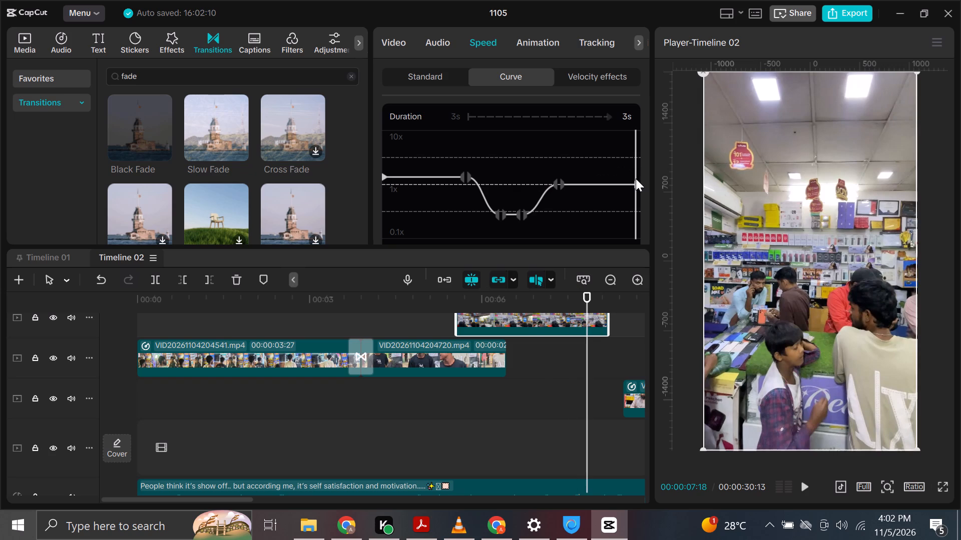
{"action": "left_click", "coordinate": [384, 178]}
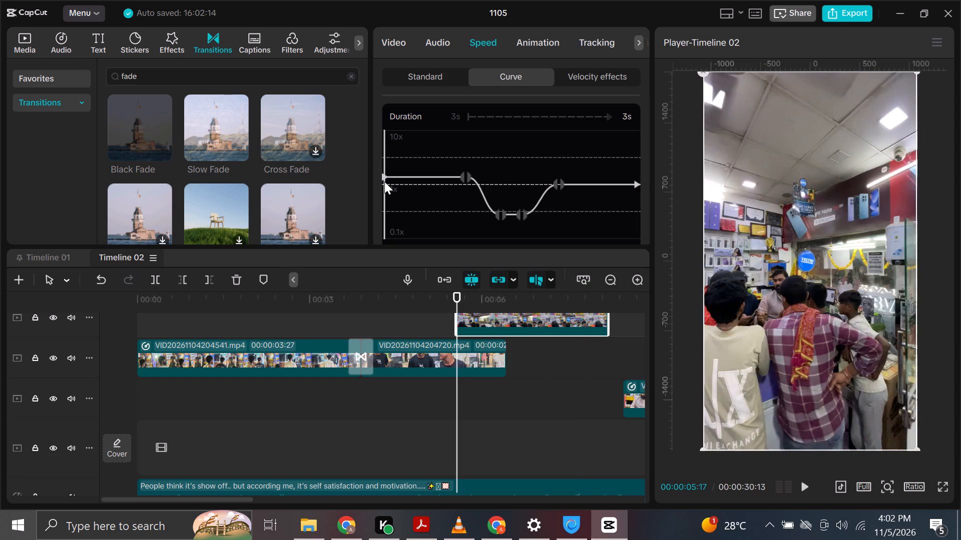
{"action": "key", "text": "space"}
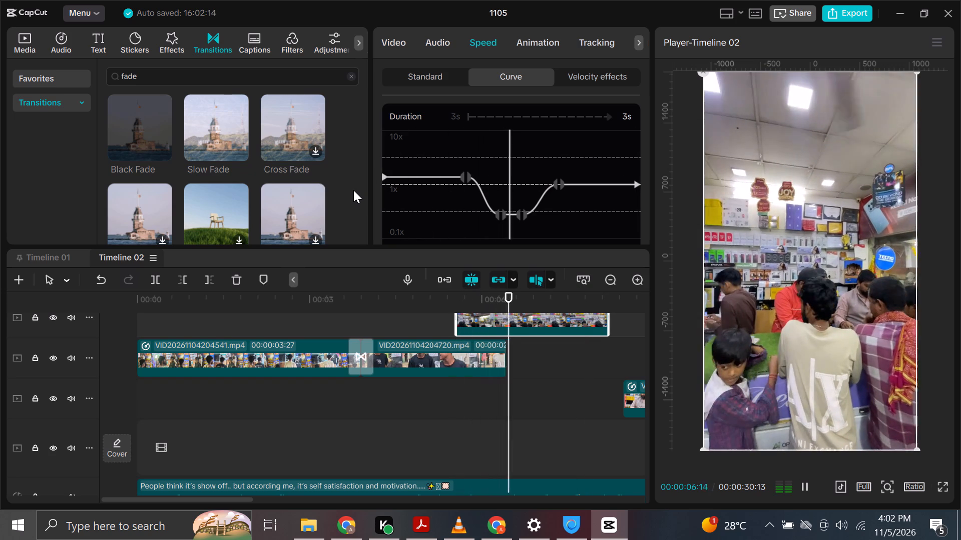
{"action": "key", "text": "space"}
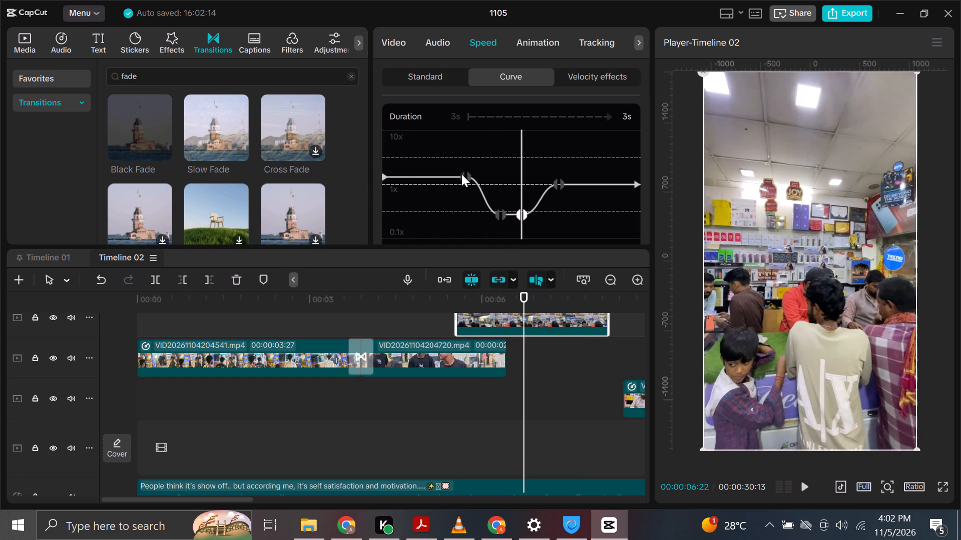
Set the speed curve's second point and start point to 1x and play the timeline through the clips that follow.
{"action": "double_click", "coordinate": [467, 176]}
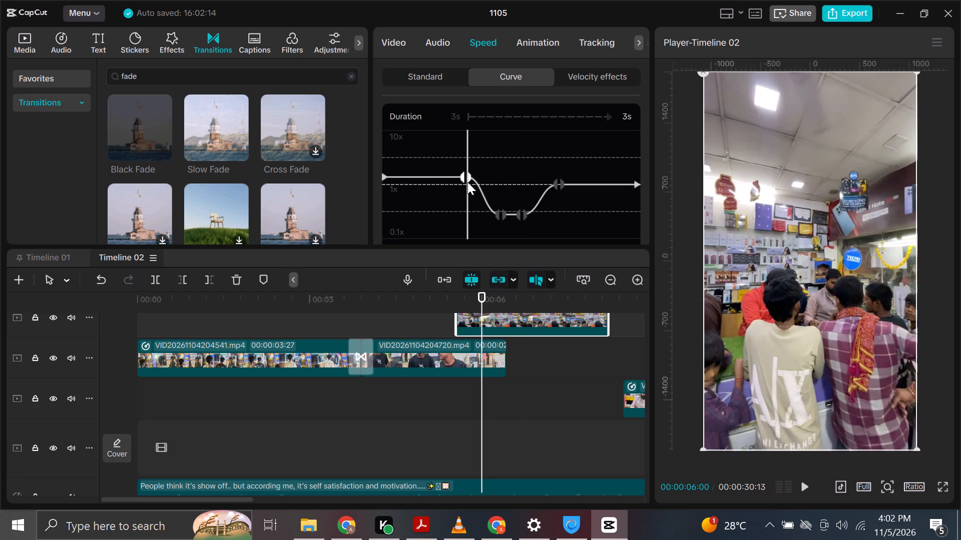
{"action": "left_click", "coordinate": [465, 179]}
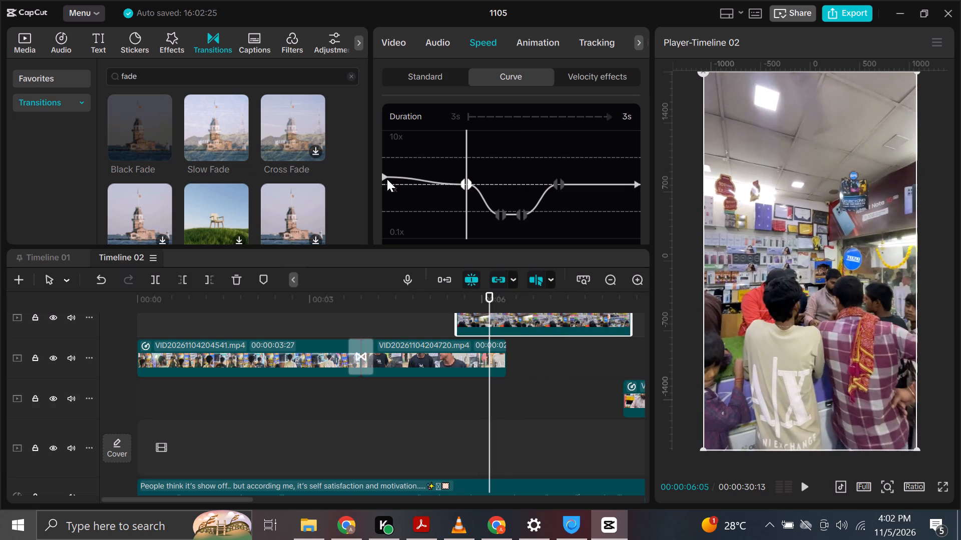
{"action": "left_click_drag", "start_coordinate": [384, 175], "coordinate": [386, 182]}
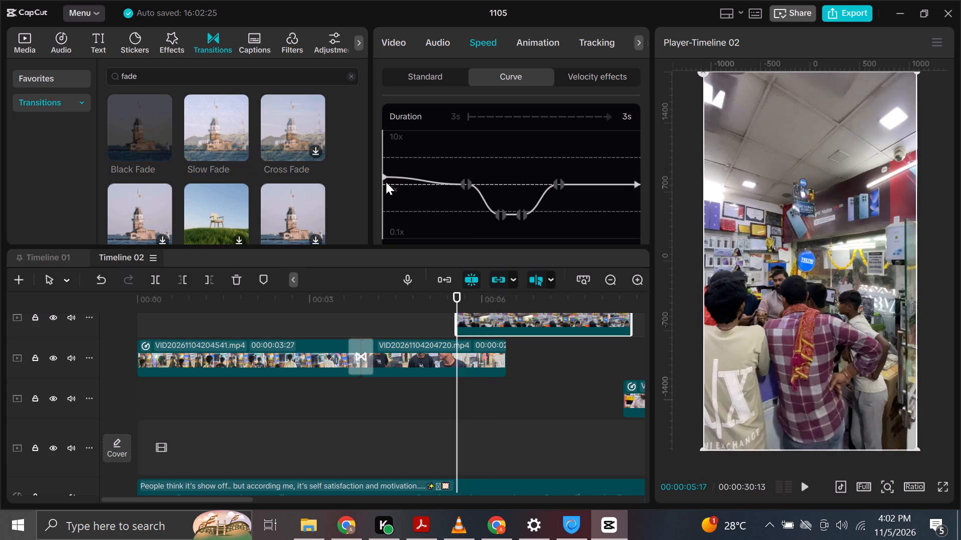
{"action": "left_click_drag", "start_coordinate": [386, 182], "coordinate": [386, 183]}
{"action": "key", "text": "space"}
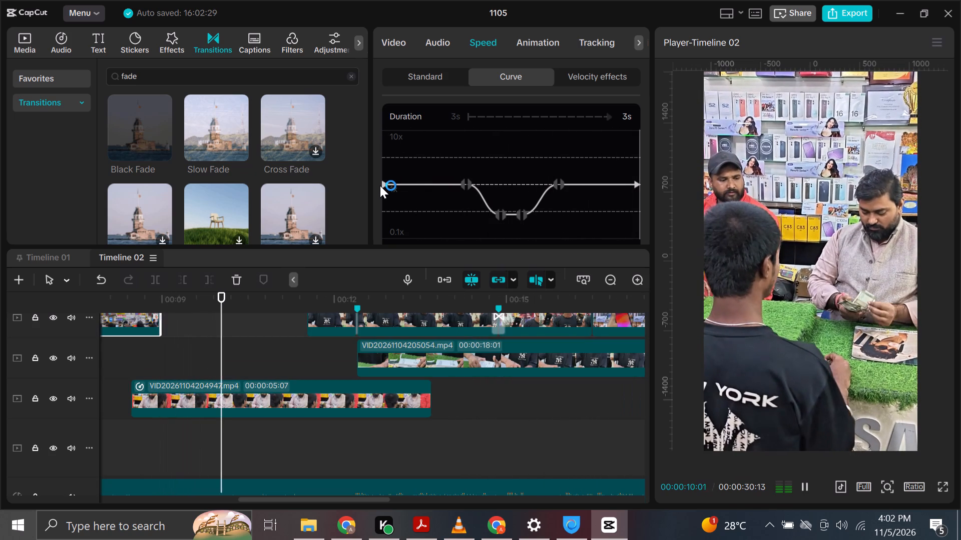
{"action": "key", "text": "space"}
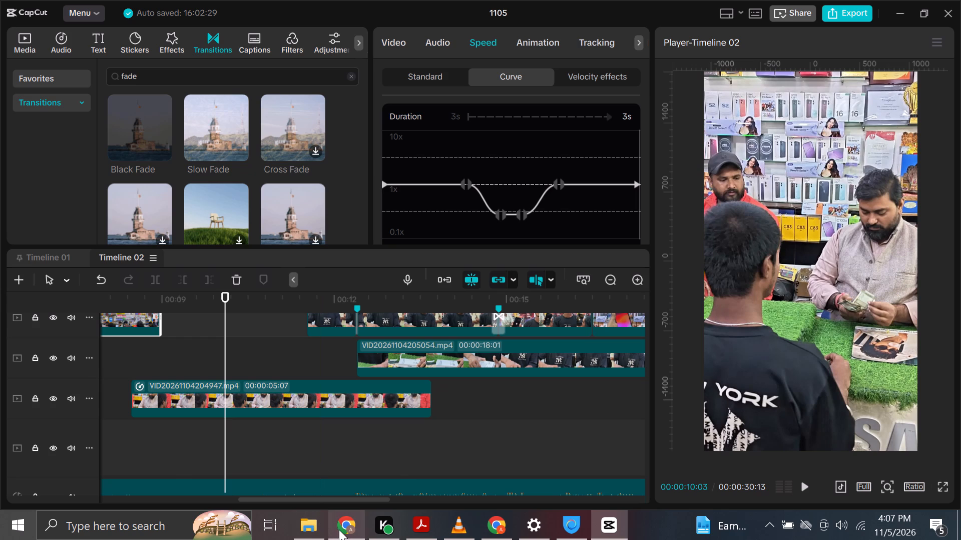
Switch to the Handle Lock design in Canva in Chrome.
{"action": "left_click", "coordinate": [339, 530]}
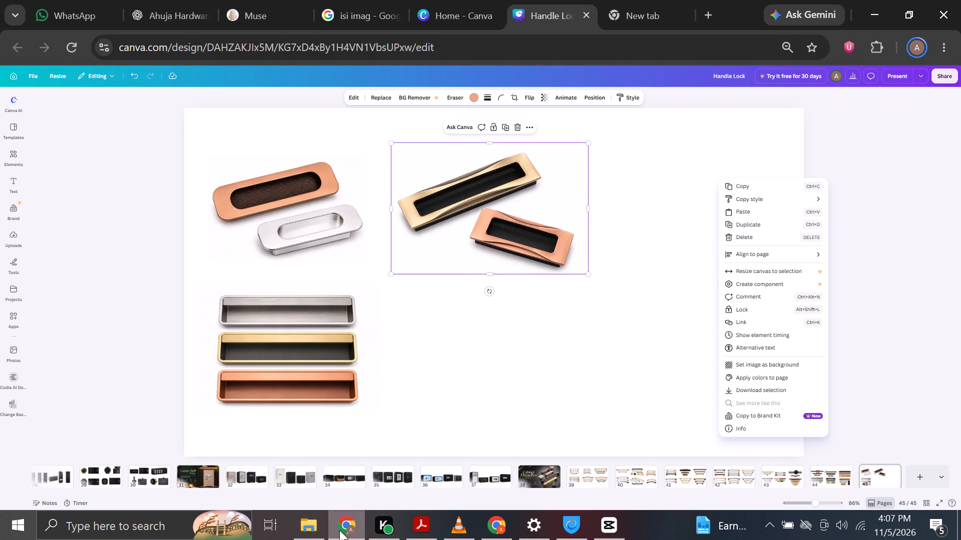
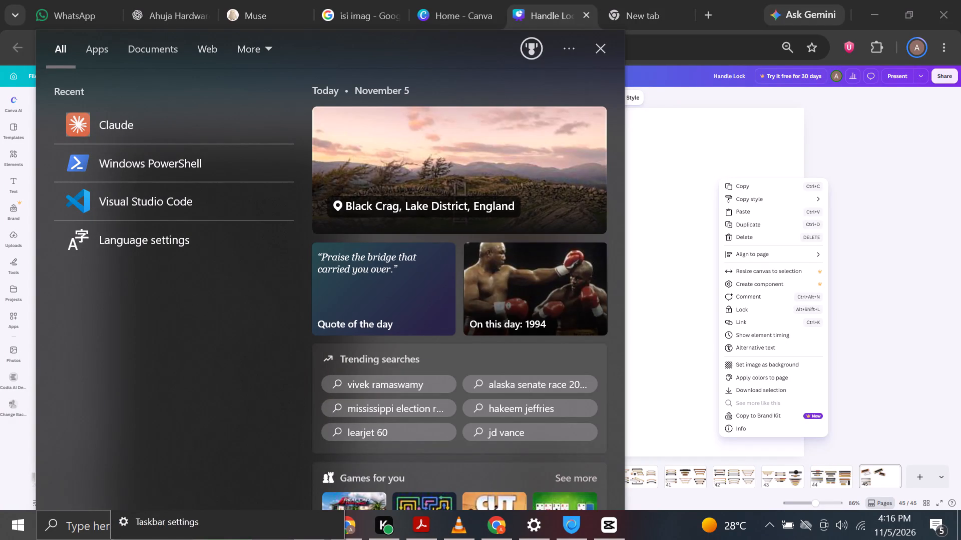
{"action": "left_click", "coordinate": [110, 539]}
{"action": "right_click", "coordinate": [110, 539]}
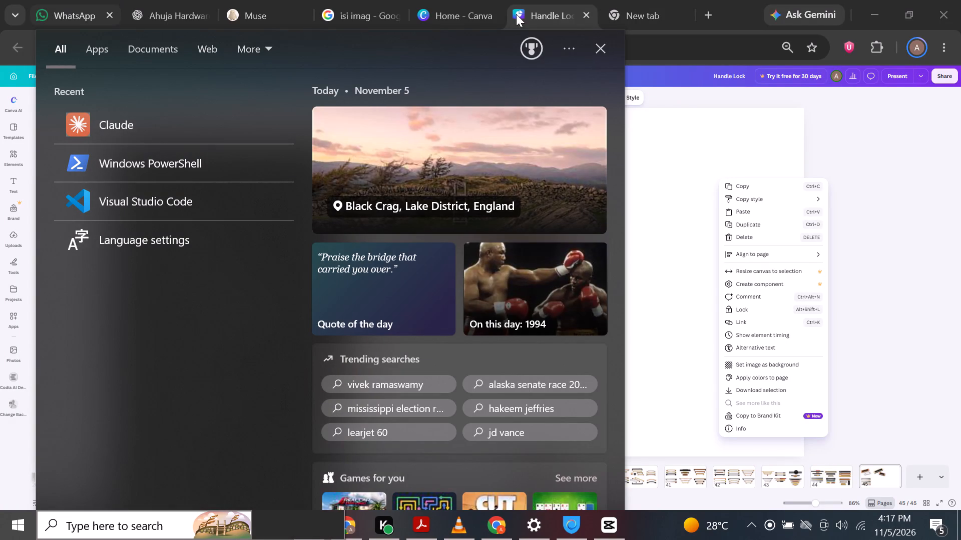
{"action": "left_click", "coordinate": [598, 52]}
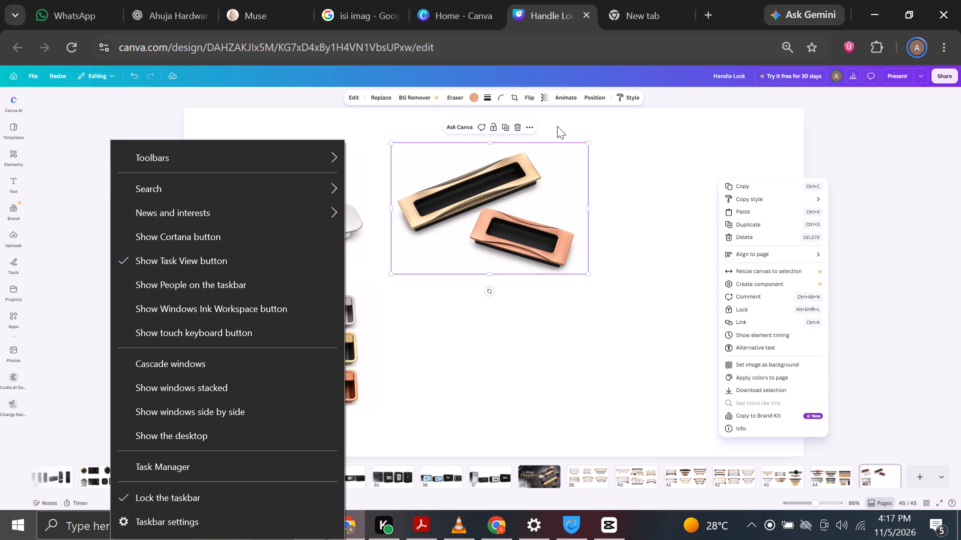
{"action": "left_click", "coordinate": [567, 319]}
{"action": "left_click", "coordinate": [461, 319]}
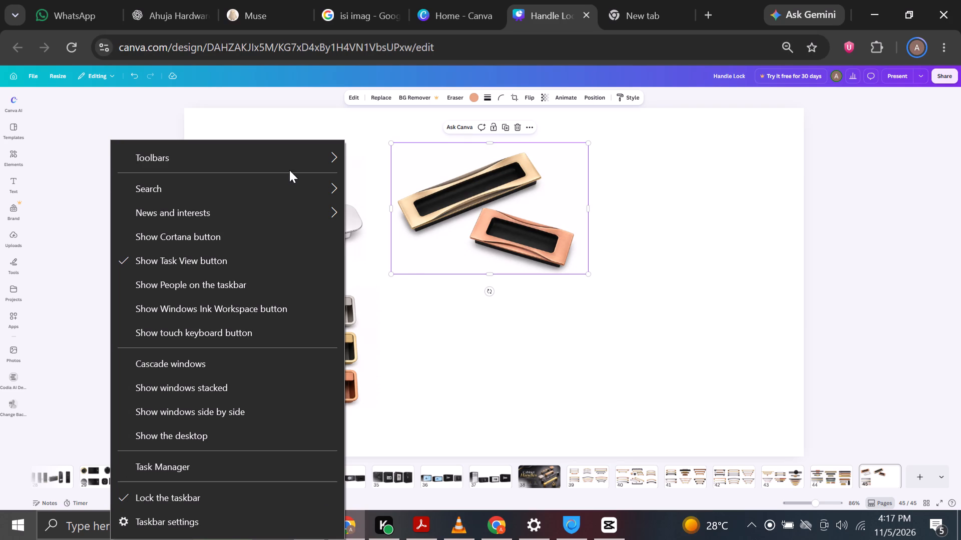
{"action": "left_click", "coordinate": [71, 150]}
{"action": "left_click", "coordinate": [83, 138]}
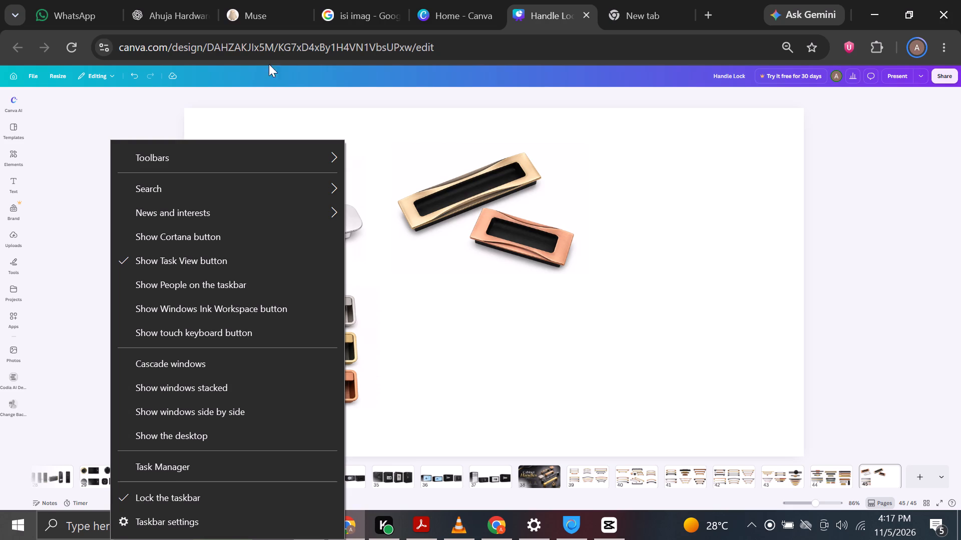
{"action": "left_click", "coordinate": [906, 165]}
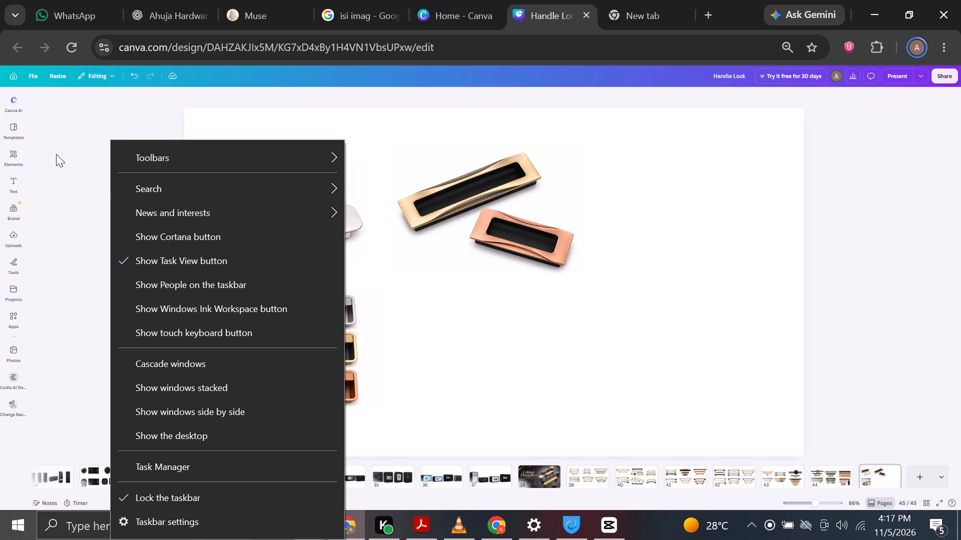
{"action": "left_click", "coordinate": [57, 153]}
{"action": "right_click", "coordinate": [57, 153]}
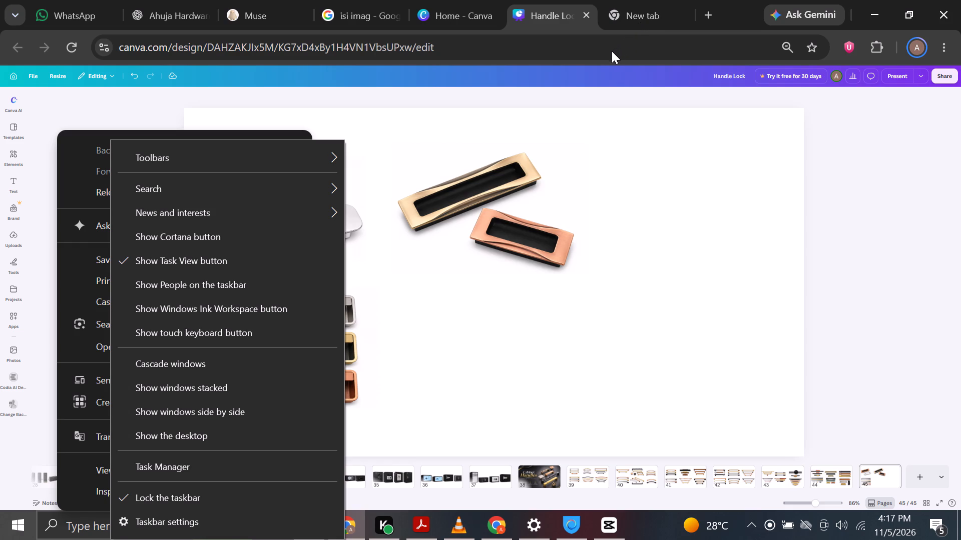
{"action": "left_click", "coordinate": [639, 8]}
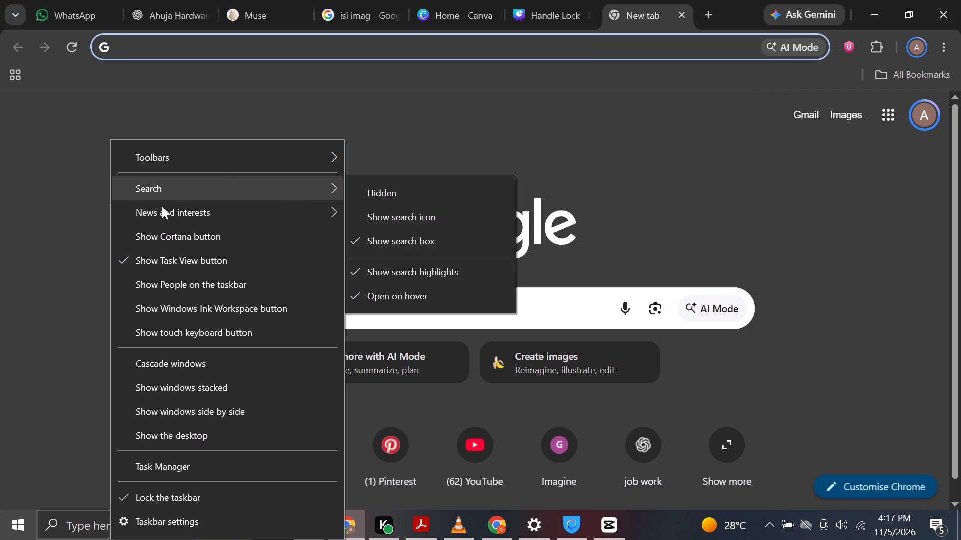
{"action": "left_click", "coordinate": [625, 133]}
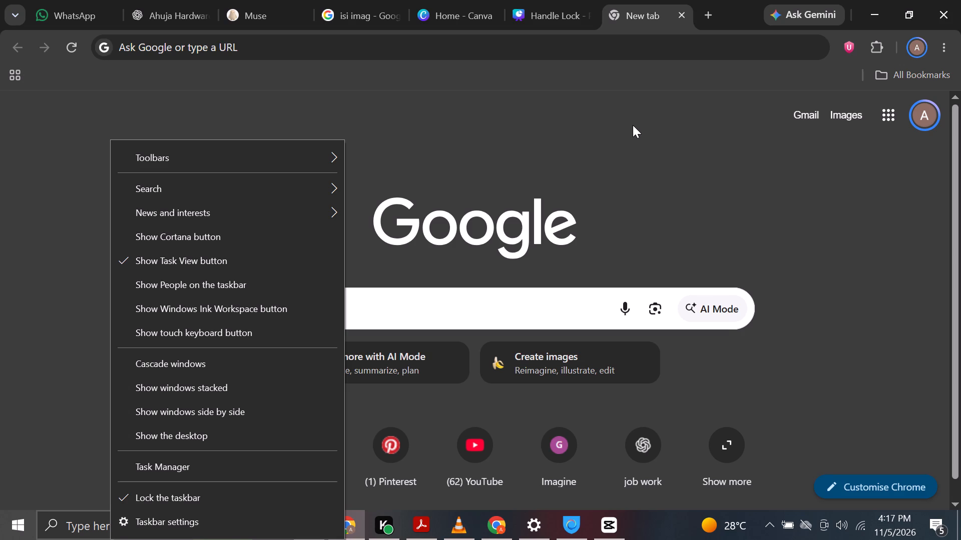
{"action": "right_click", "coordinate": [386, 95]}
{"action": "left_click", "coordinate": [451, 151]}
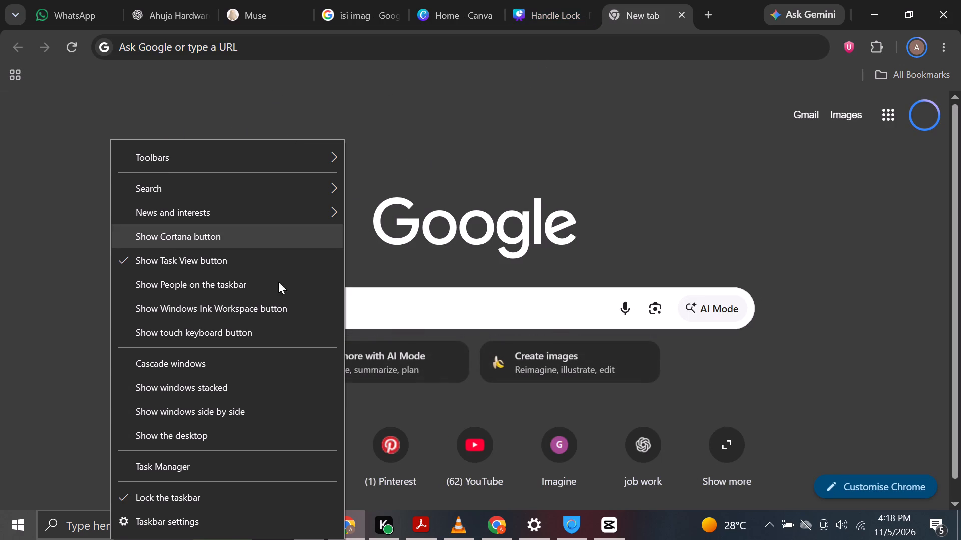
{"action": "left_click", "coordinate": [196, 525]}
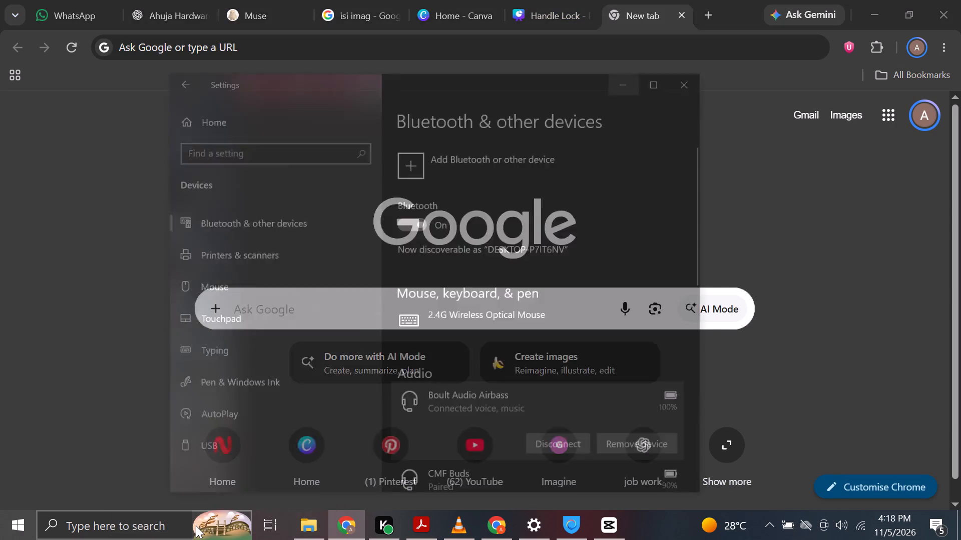
Switch back to CapCut and move the playhead to the very start of Timeline 02.
{"action": "left_click", "coordinate": [614, 538]}
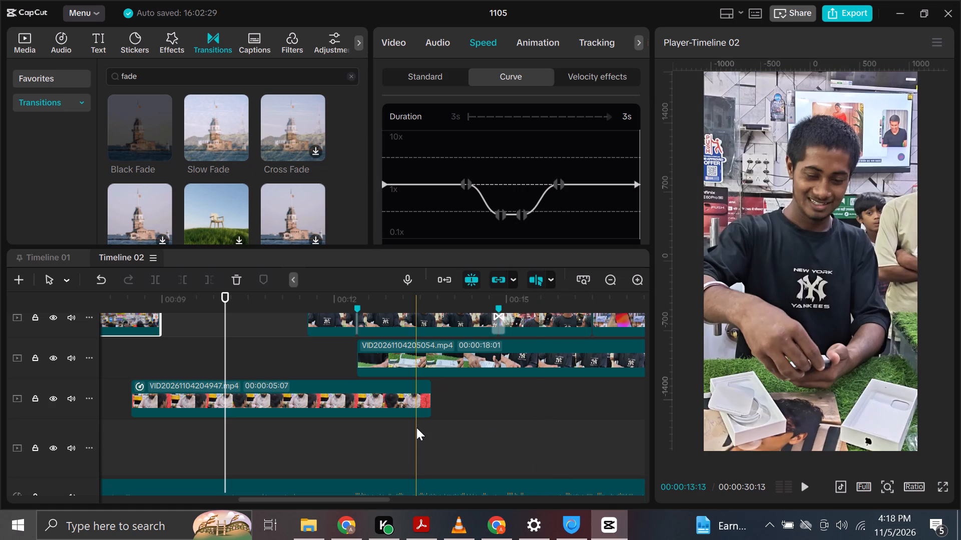
{"action": "scroll", "coordinate": [416, 427], "scroll_direction": "up", "scroll_amount": 6}
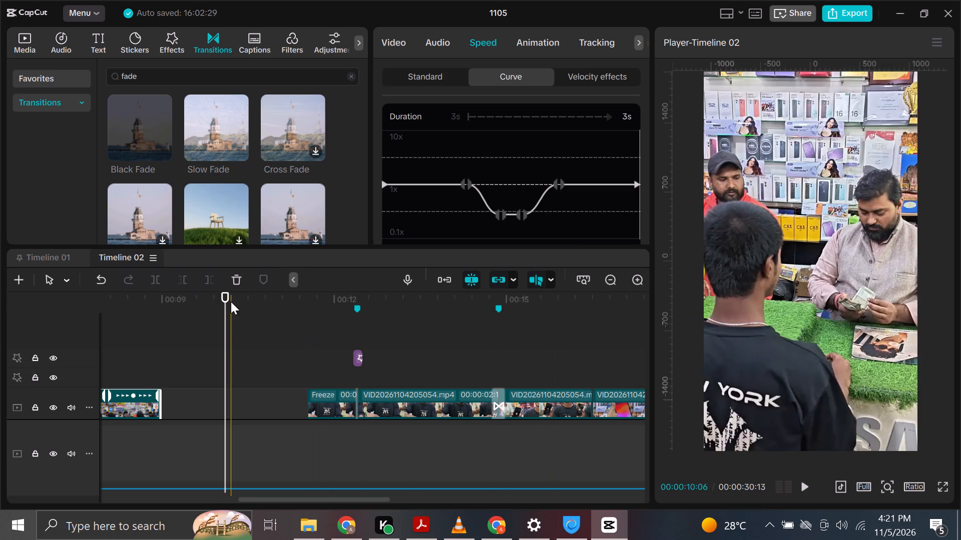
{"action": "left_click_drag", "start_coordinate": [219, 294], "coordinate": [30, 313]}
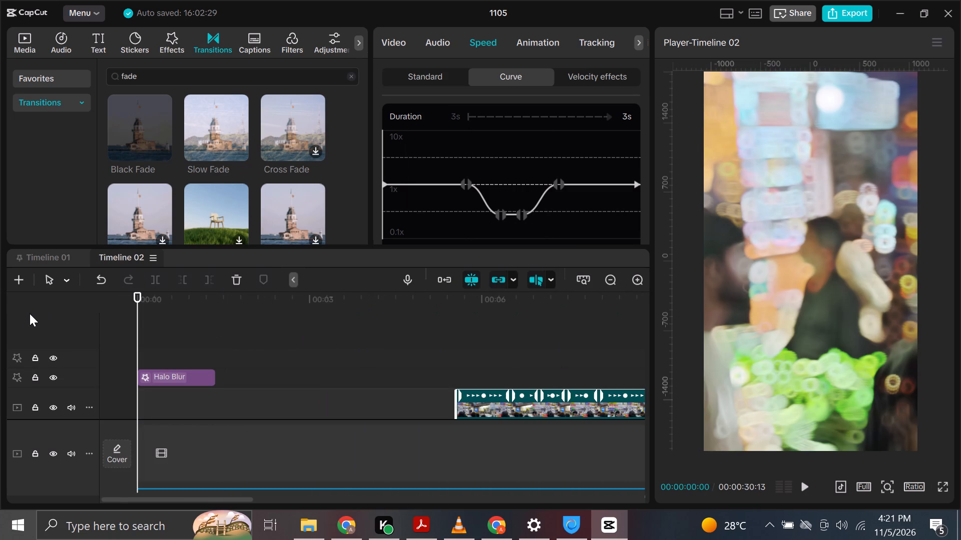
Look over the effect, video and audio tracks at the beginning of Timeline 02.
{"action": "scroll", "coordinate": [181, 347], "scroll_direction": "up", "scroll_amount": 1}
{"action": "scroll", "coordinate": [181, 347], "scroll_direction": "down", "scroll_amount": 9}
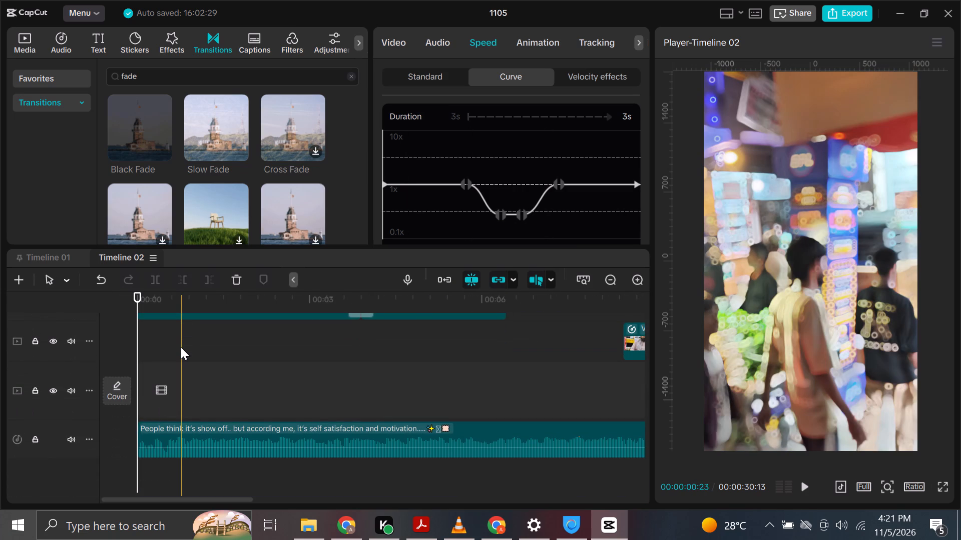
{"action": "scroll", "coordinate": [181, 347], "scroll_direction": "up", "scroll_amount": 10}
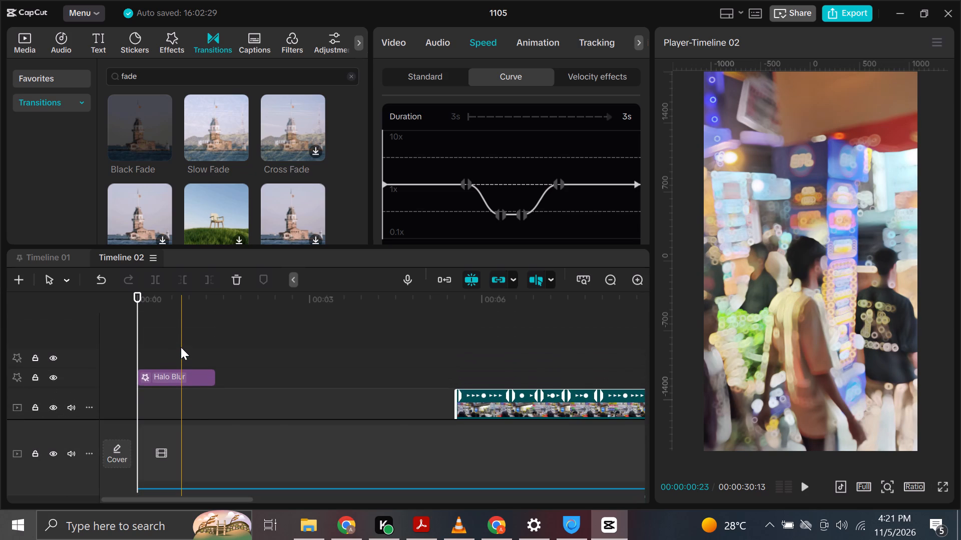
{"action": "scroll", "coordinate": [181, 347], "scroll_direction": "up", "scroll_amount": 4}
{"action": "scroll", "coordinate": [181, 347], "scroll_direction": "down", "scroll_amount": 6}
{"action": "scroll", "coordinate": [181, 347], "scroll_direction": "up", "scroll_amount": 1}
{"action": "scroll", "coordinate": [181, 347], "scroll_direction": "down", "scroll_amount": 3}
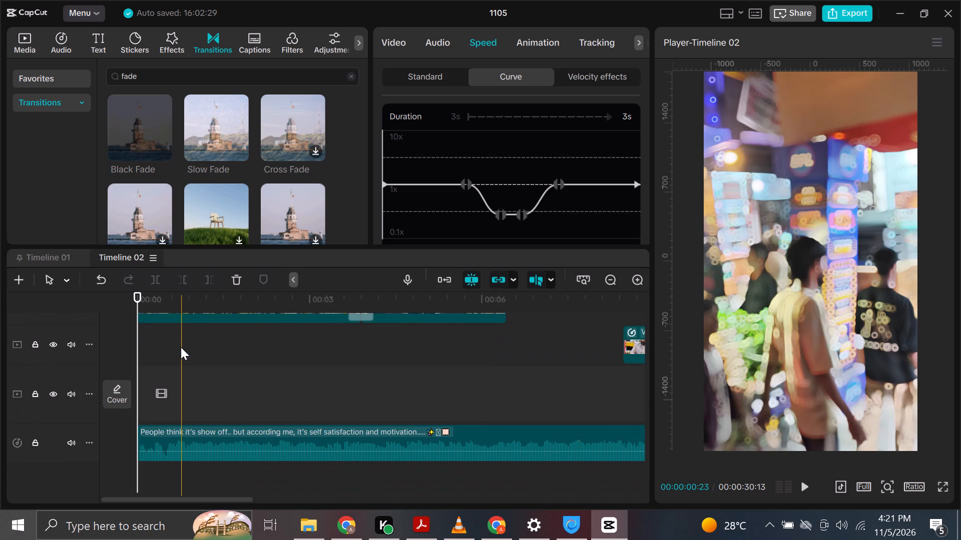
{"action": "scroll", "coordinate": [181, 347], "scroll_direction": "down", "scroll_amount": 10}
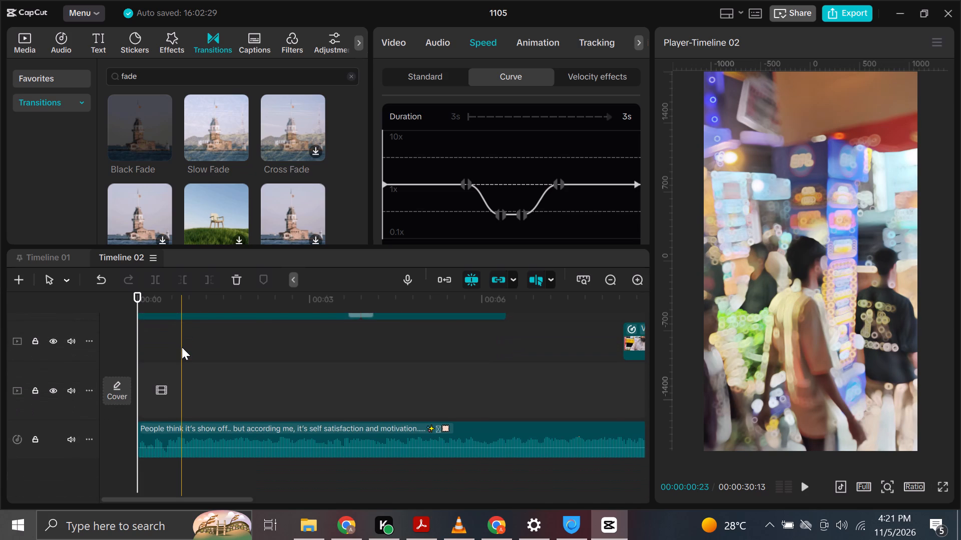